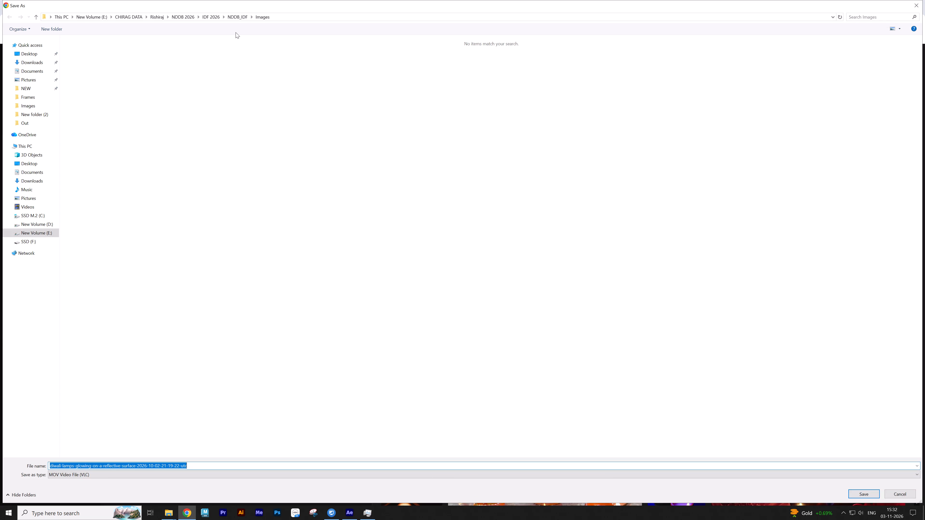
Save the Diwali lamps glowing on a reflective surface video in the NDDB_IDF Videos folder and check the download history.
{"action": "left_click", "coordinate": [231, 19]}
{"action": "double_click", "coordinate": [176, 119]}
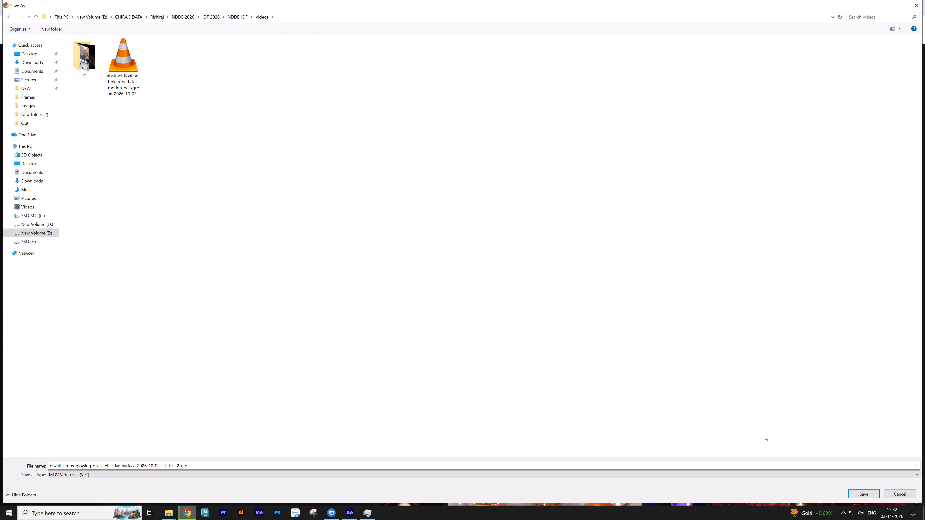
{"action": "left_click", "coordinate": [864, 494]}
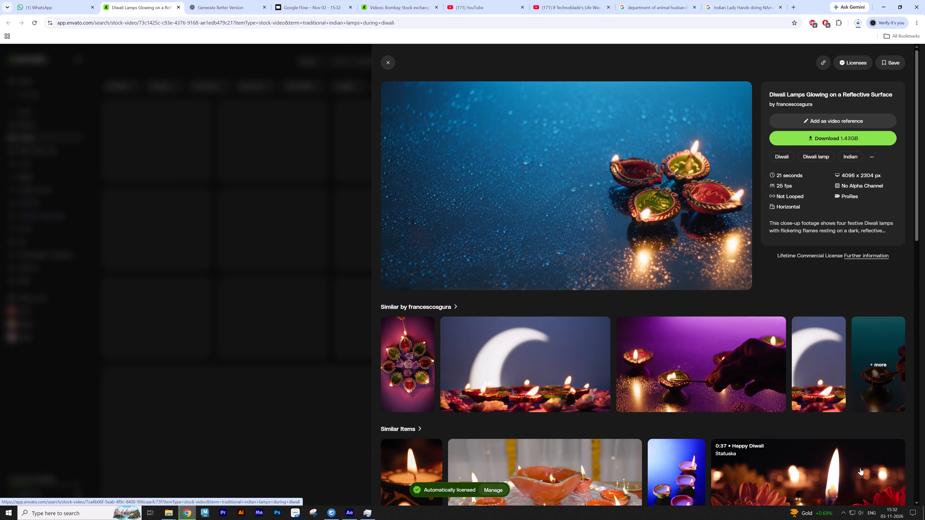
{"action": "key", "text": "ctrl+j"}
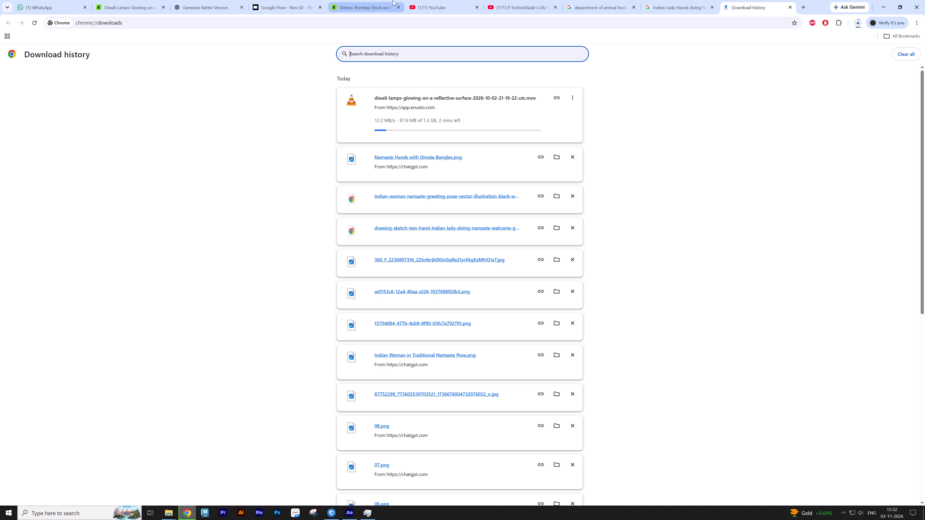
Search the Envato stock videos for "Diwali particle Background" in place of the Bombay Stock exchange search.
{"action": "left_click", "coordinate": [362, 0]}
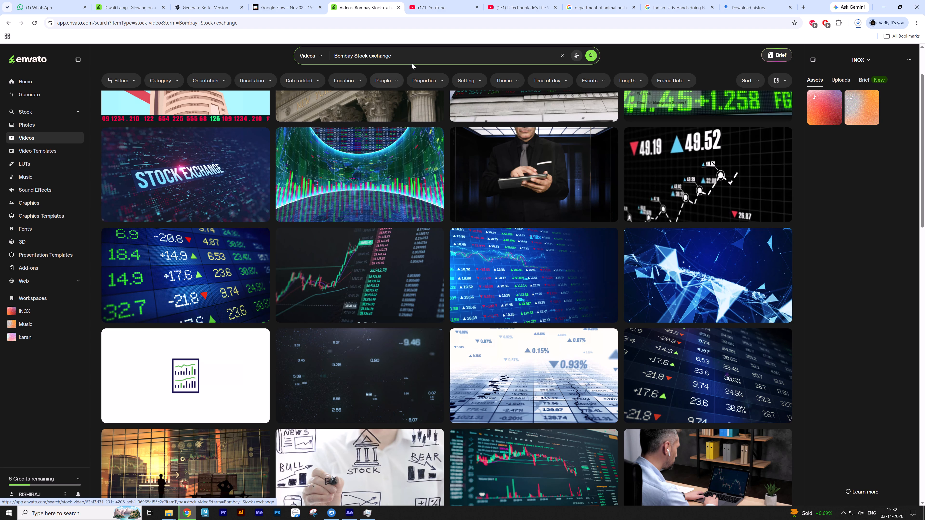
{"action": "left_click", "coordinate": [412, 63]}
{"action": "left_click", "coordinate": [411, 58]}
{"action": "key", "text": "ctrl+a"}
{"action": "key", "text": "shift+d"}
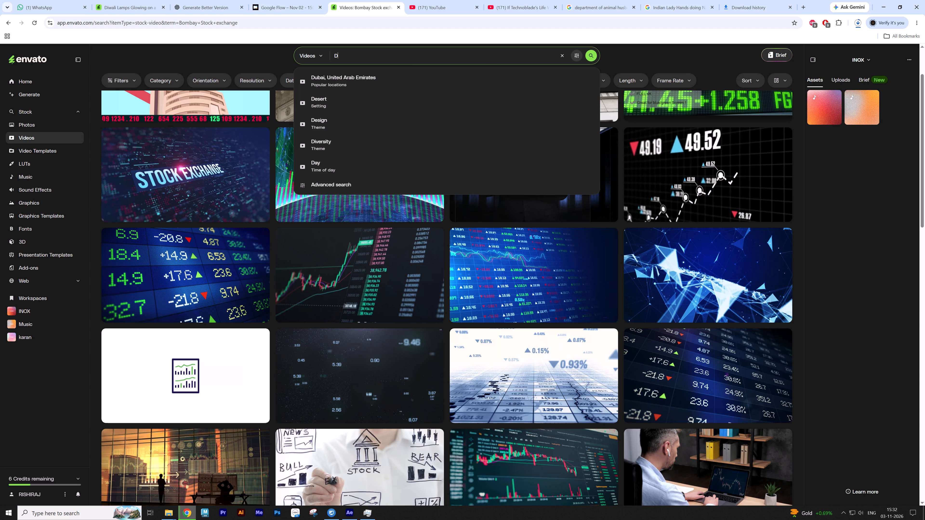
{"action": "type", "text": "iwali"}
{"action": "key", "text": "space"}
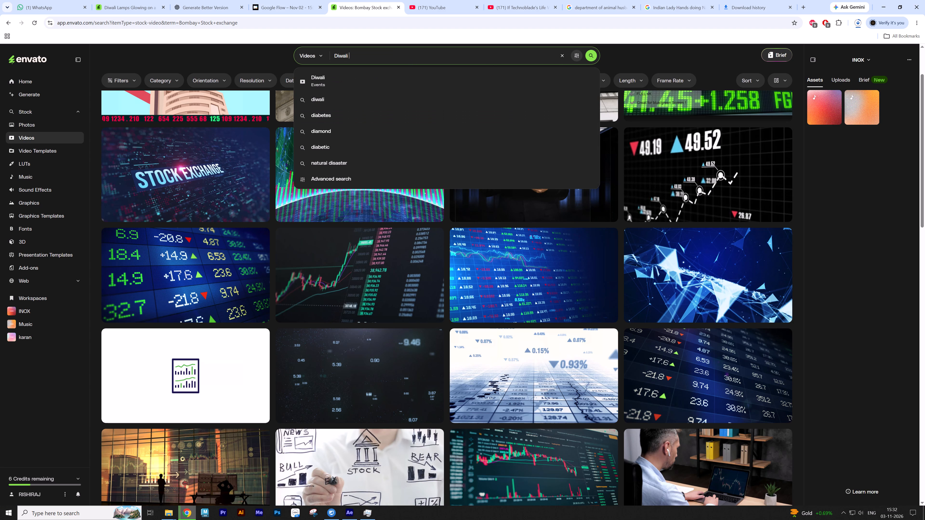
{"action": "type", "text": "particle Background"}
{"action": "key", "text": "Return"}
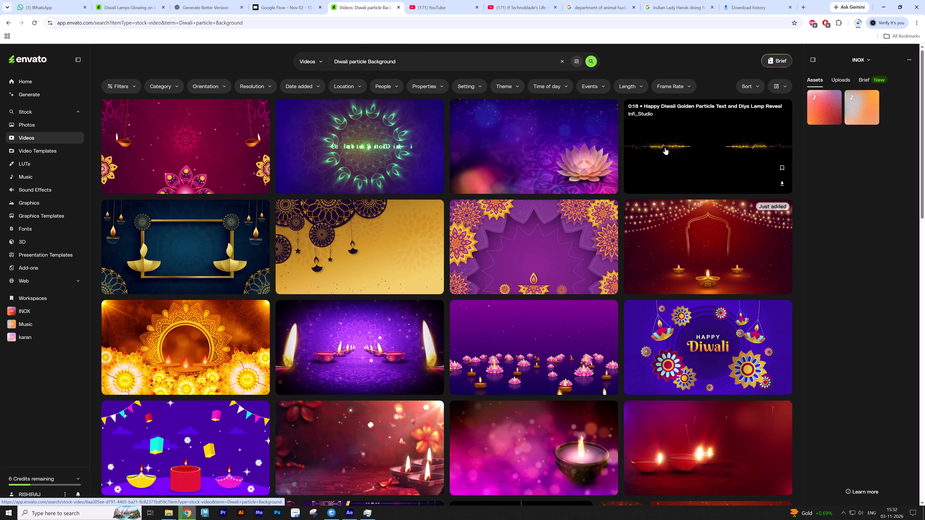
Download the yellow Diwali Celebration Background with Golden Mandala clip into the NDDB_IDF Videos folder.
{"action": "scroll", "coordinate": [878, 223], "scroll_direction": "down", "scroll_amount": 7}
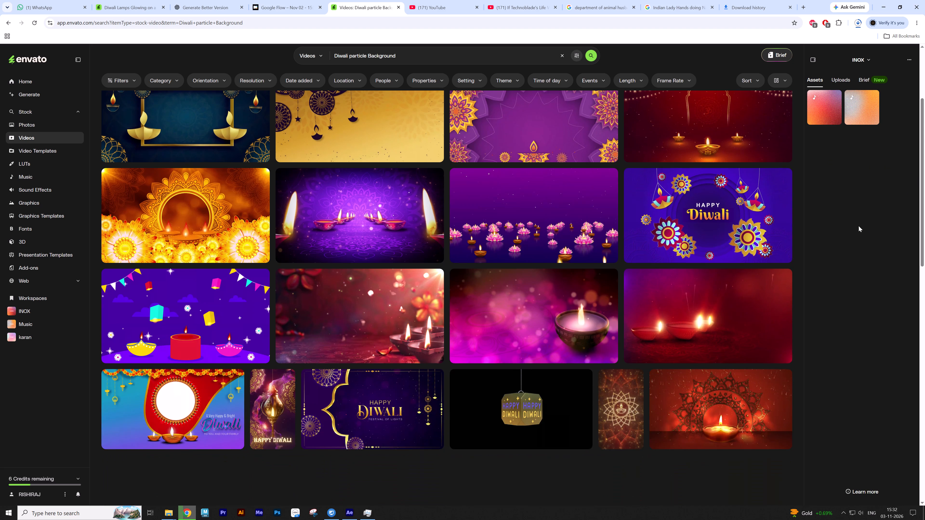
{"action": "scroll", "coordinate": [846, 223], "scroll_direction": "down", "scroll_amount": 13}
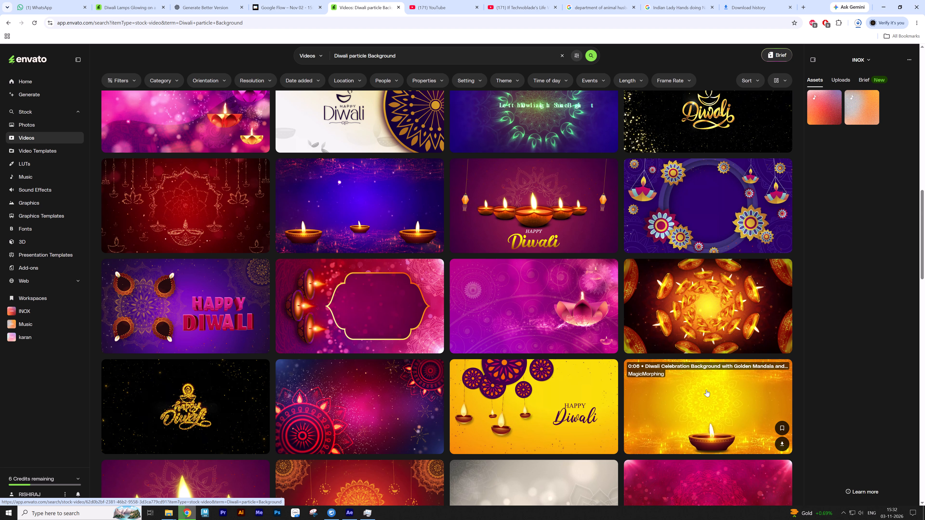
{"action": "left_click", "coordinate": [785, 440]}
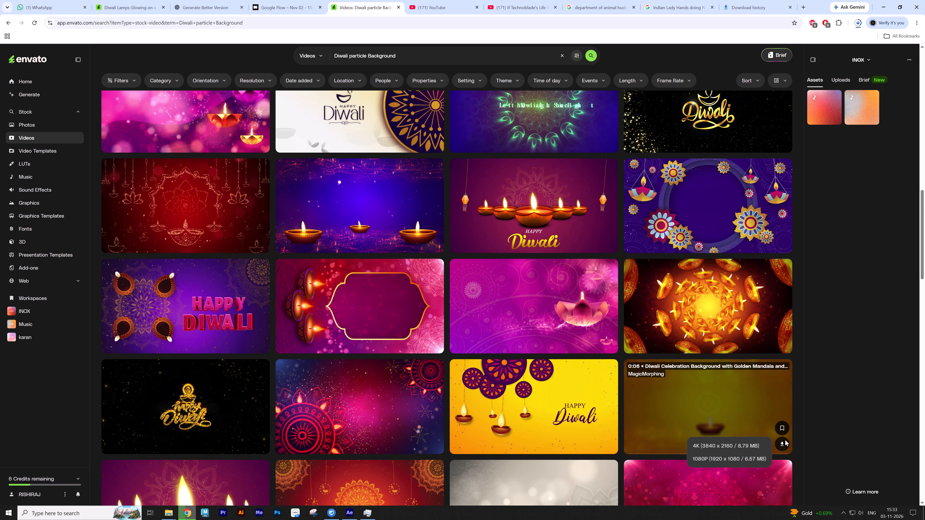
{"action": "left_click", "coordinate": [735, 451]}
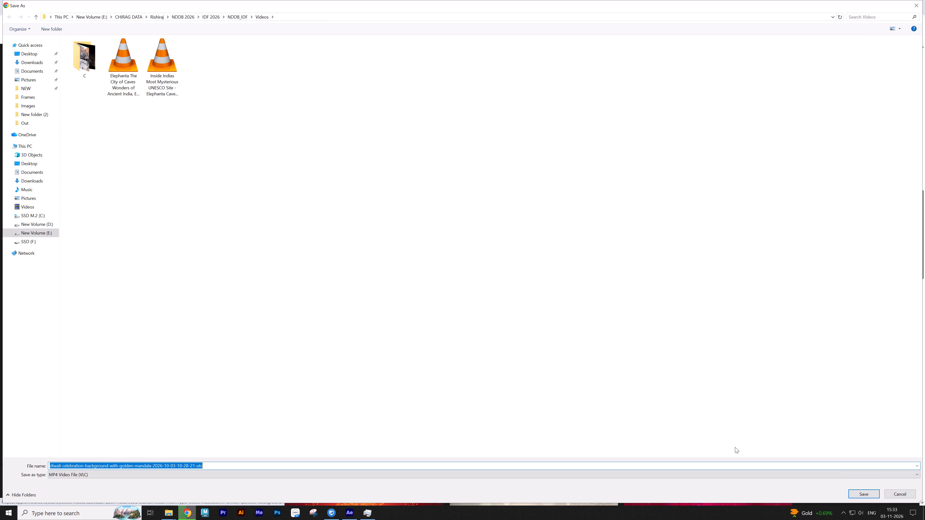
{"action": "left_click", "coordinate": [867, 494]}
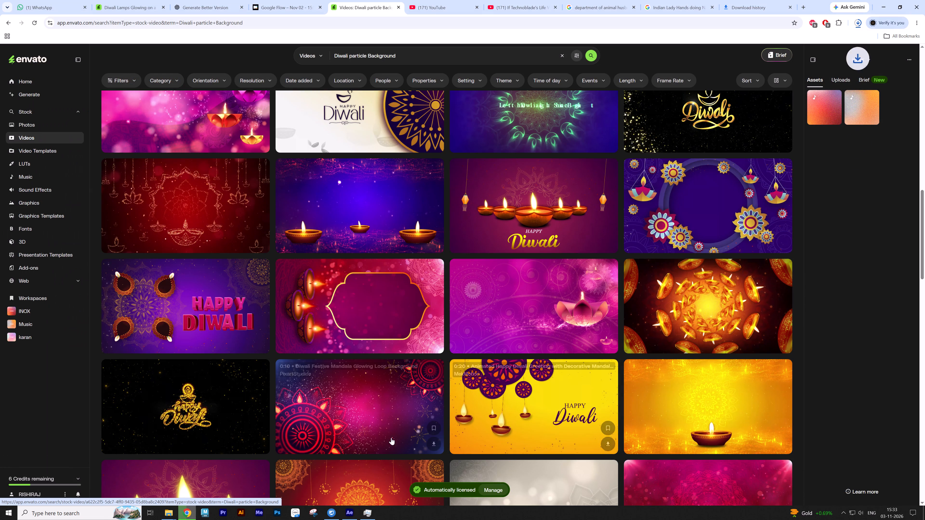
Download the Diwali Festive Mandala Glowing Loop Background clip into the same Videos folder.
{"action": "scroll", "coordinate": [405, 398], "scroll_direction": "down", "scroll_amount": 7}
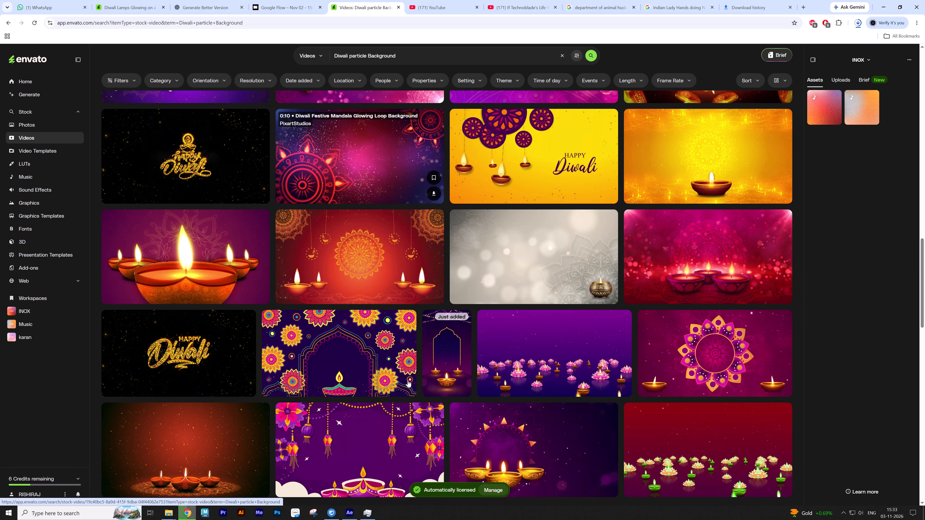
{"action": "scroll", "coordinate": [332, 368], "scroll_direction": "up", "scroll_amount": 4}
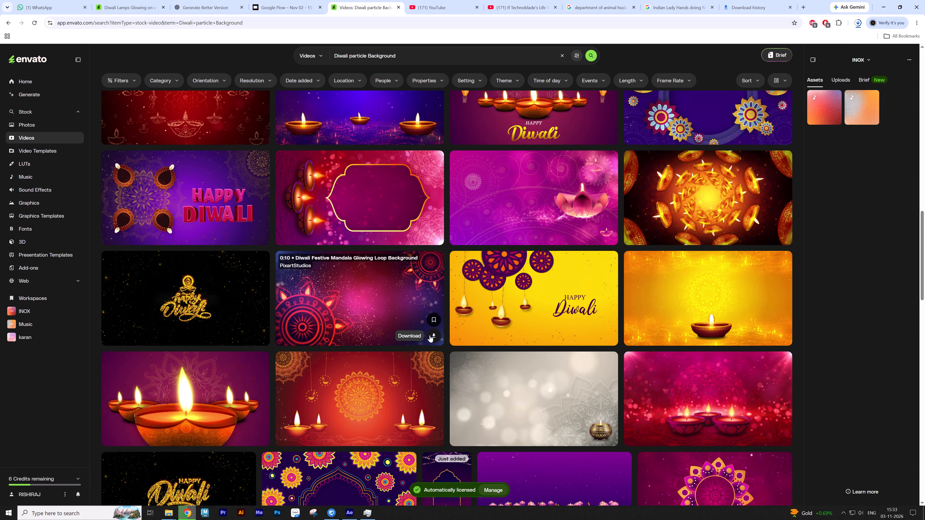
{"action": "left_click", "coordinate": [433, 335]}
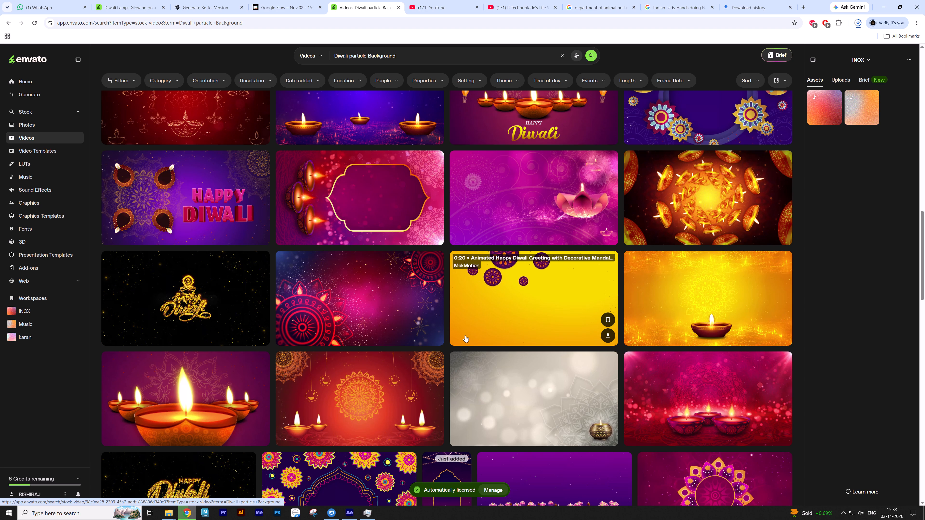
{"action": "left_click", "coordinate": [865, 491]}
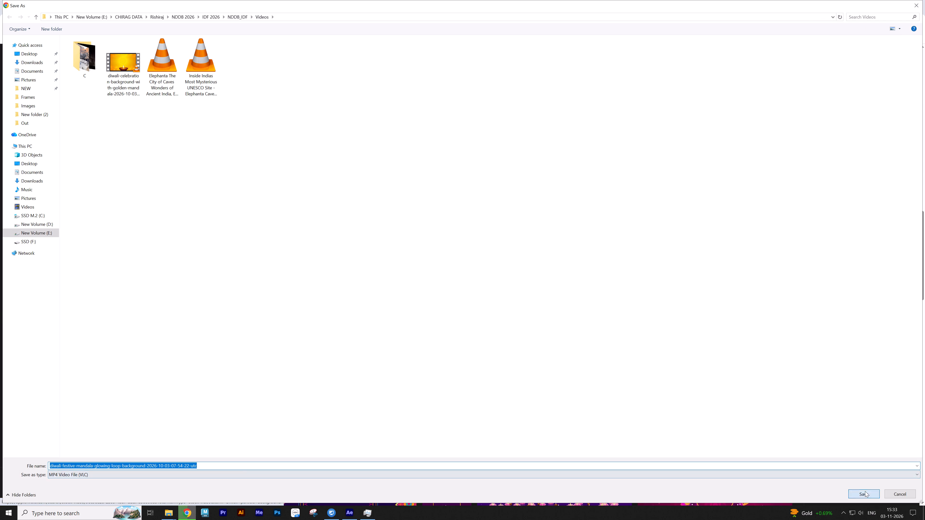
Examine the remaining Diwali particle background results for other suitable clips.
{"action": "scroll", "coordinate": [856, 398], "scroll_direction": "down", "scroll_amount": 7}
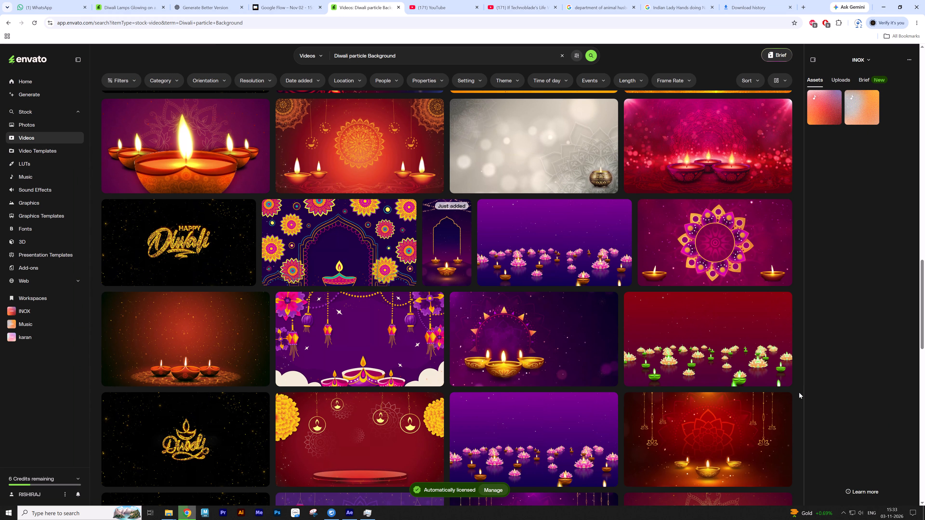
{"action": "scroll", "coordinate": [799, 392], "scroll_direction": "down", "scroll_amount": 7}
{"action": "scroll", "coordinate": [799, 392], "scroll_direction": "up", "scroll_amount": 1}
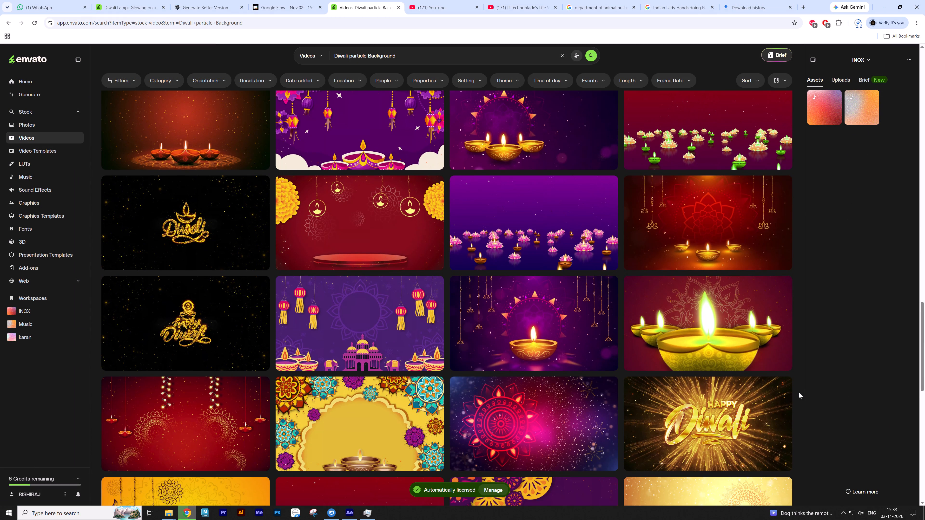
{"action": "scroll", "coordinate": [798, 392], "scroll_direction": "down", "scroll_amount": 12}
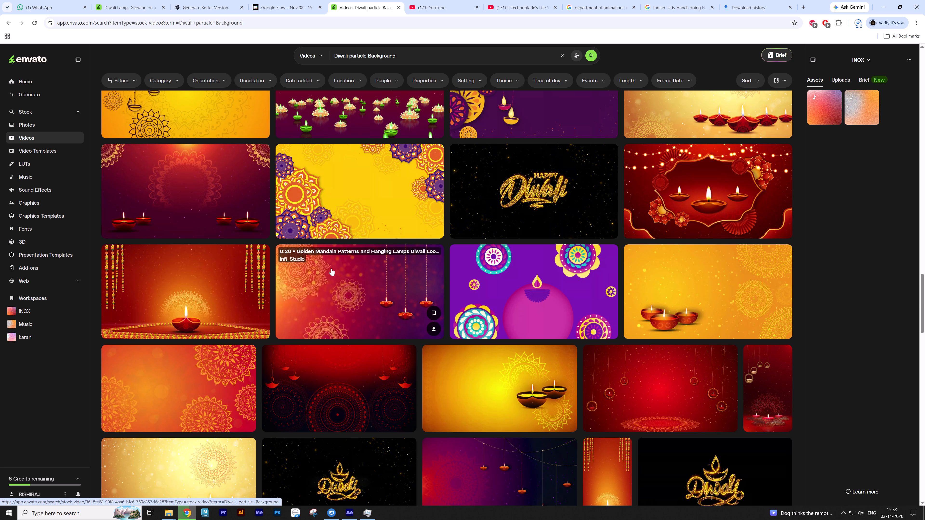
{"action": "scroll", "coordinate": [732, 315], "scroll_direction": "down", "scroll_amount": 7}
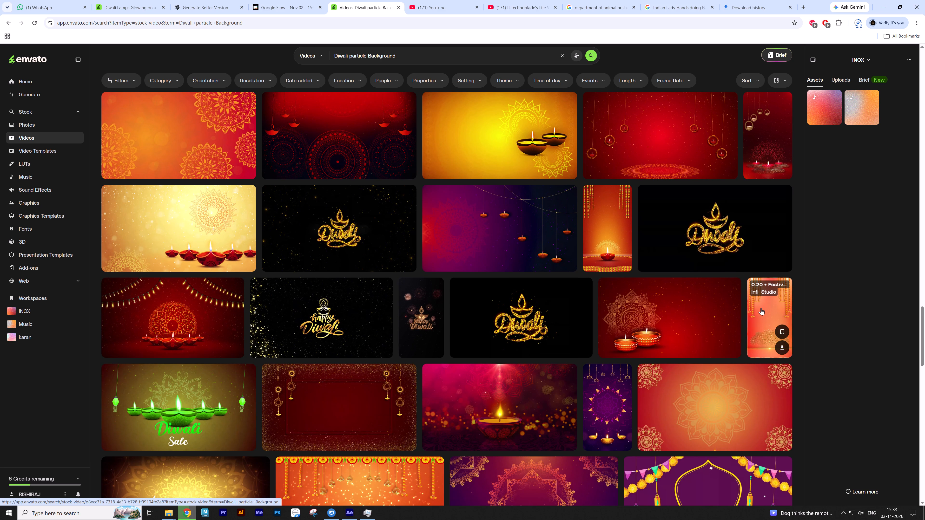
{"action": "scroll", "coordinate": [761, 308], "scroll_direction": "down", "scroll_amount": 7}
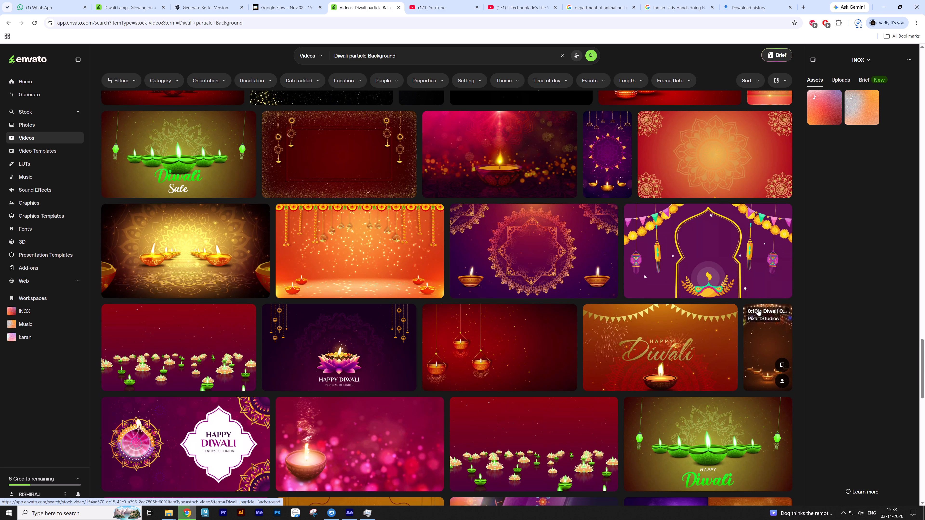
{"action": "scroll", "coordinate": [758, 308], "scroll_direction": "down", "scroll_amount": 6}
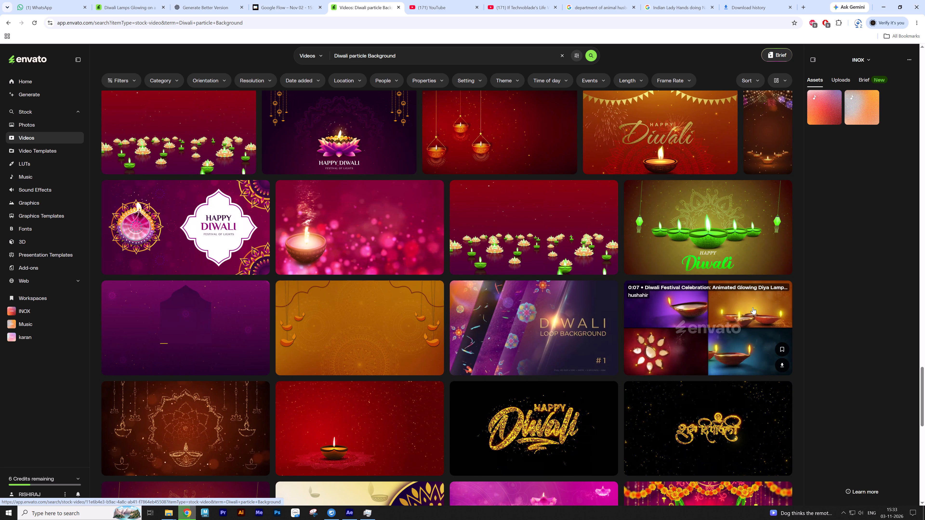
{"action": "scroll", "coordinate": [765, 307], "scroll_direction": "down", "scroll_amount": 6}
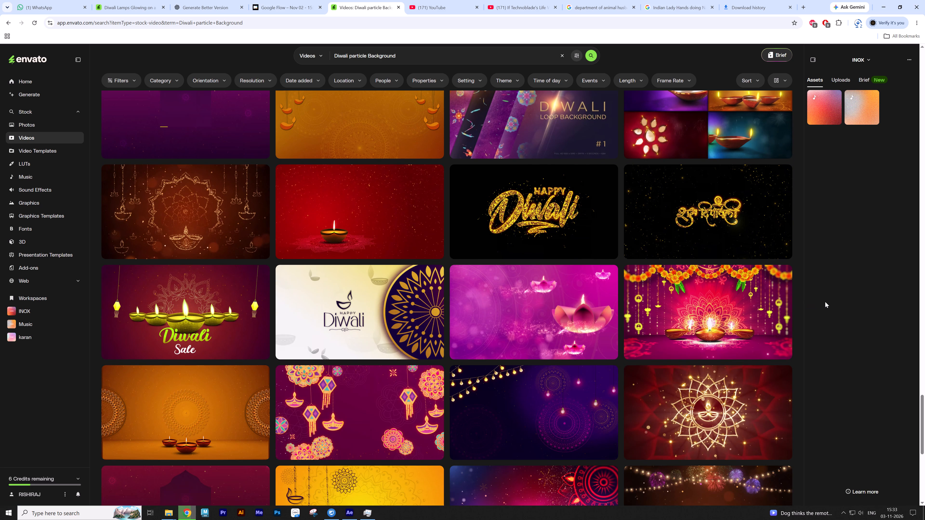
{"action": "scroll", "coordinate": [825, 302], "scroll_direction": "down", "scroll_amount": 5}
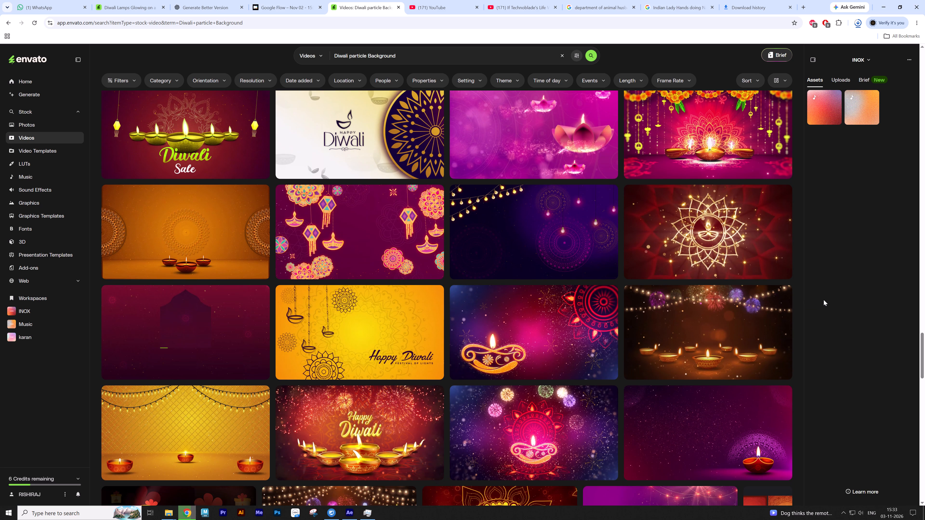
{"action": "scroll", "coordinate": [824, 300], "scroll_direction": "down", "scroll_amount": 7}
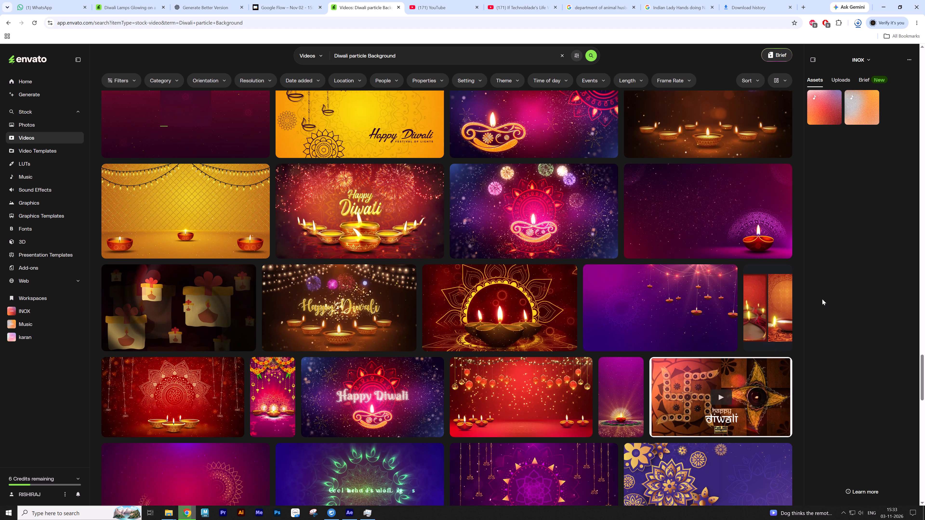
{"action": "scroll", "coordinate": [819, 299], "scroll_direction": "down", "scroll_amount": 12}
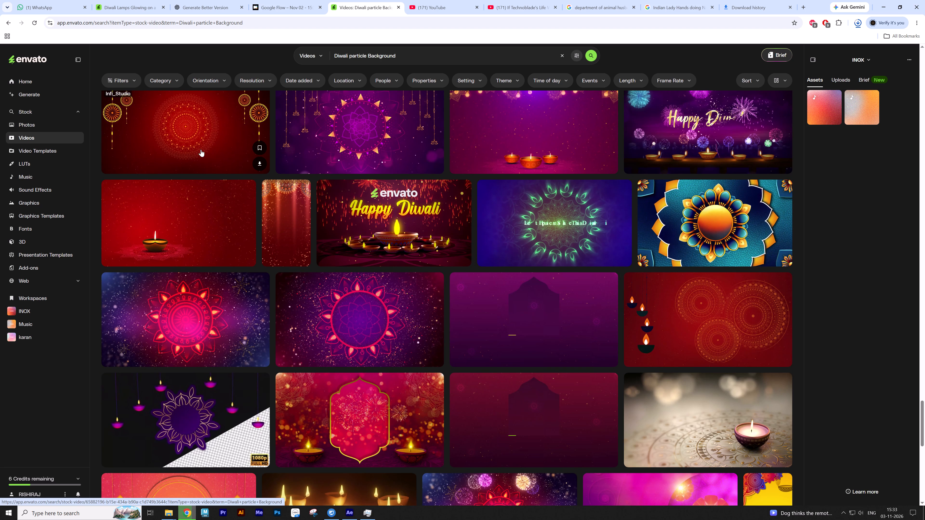
{"action": "left_click", "coordinate": [259, 167]}
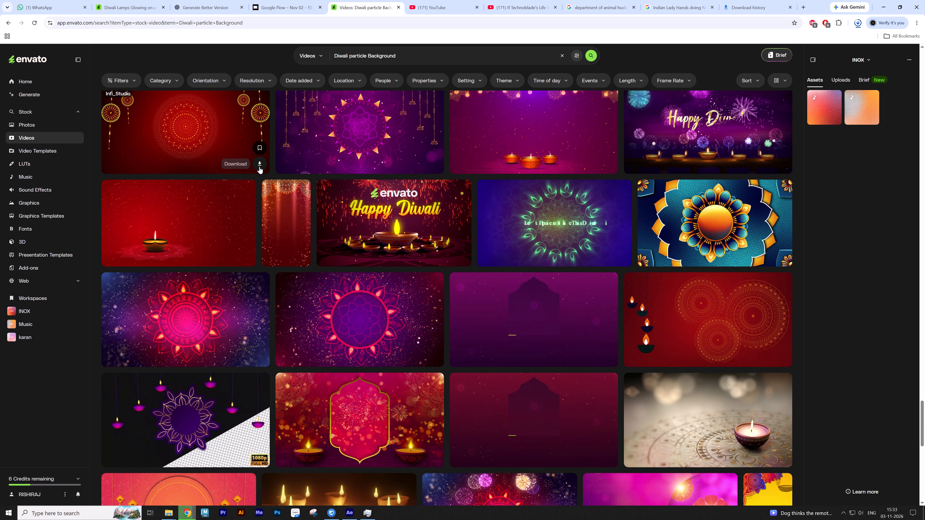
{"action": "left_click", "coordinate": [846, 205]}
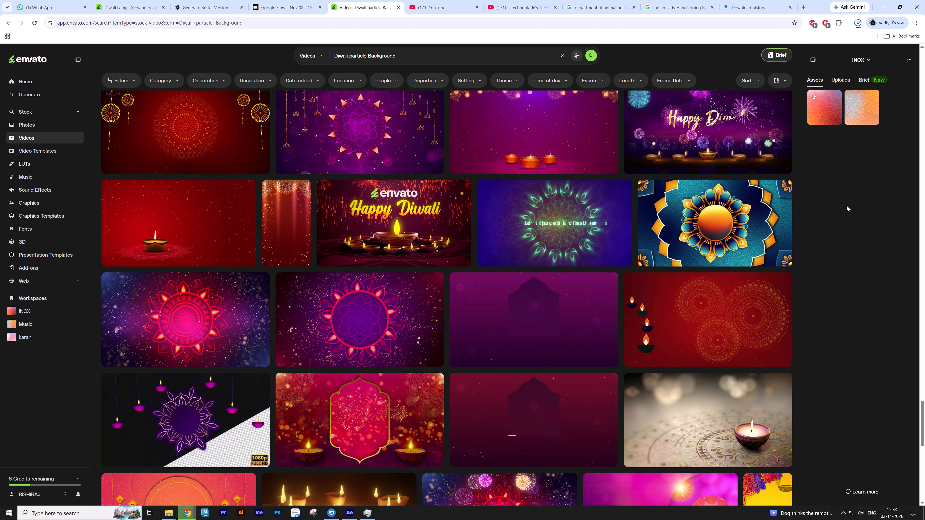
{"action": "scroll", "coordinate": [847, 206], "scroll_direction": "down", "scroll_amount": 7}
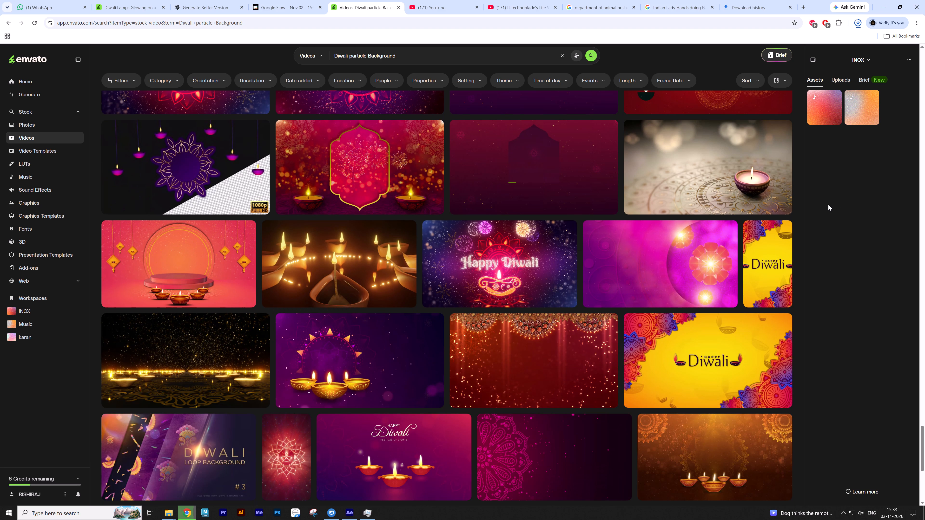
Bring the downloaded Diwali festive mandala video from the Videos folder into the End composition in After Effects as the top layer.
{"action": "key", "text": "ctrl+j"}
{"action": "left_click", "coordinate": [555, 101]}
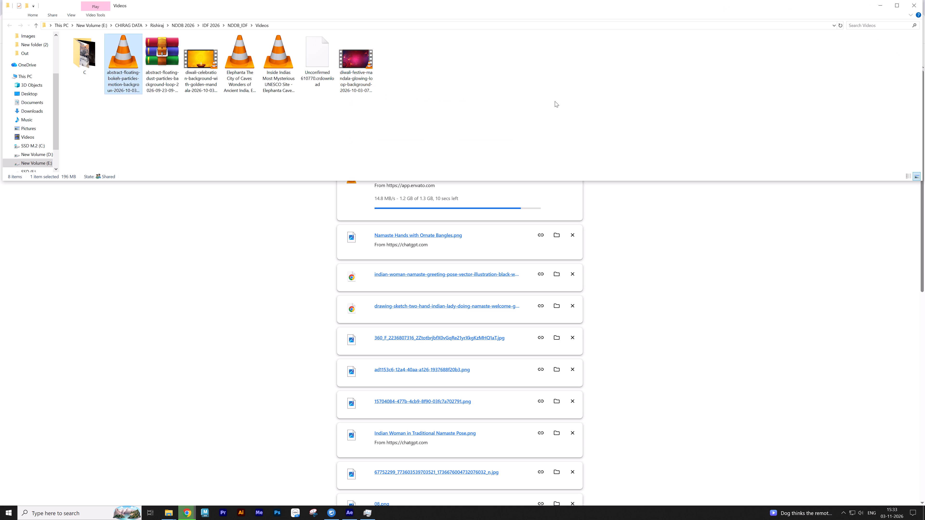
{"action": "left_click", "coordinate": [445, 100]}
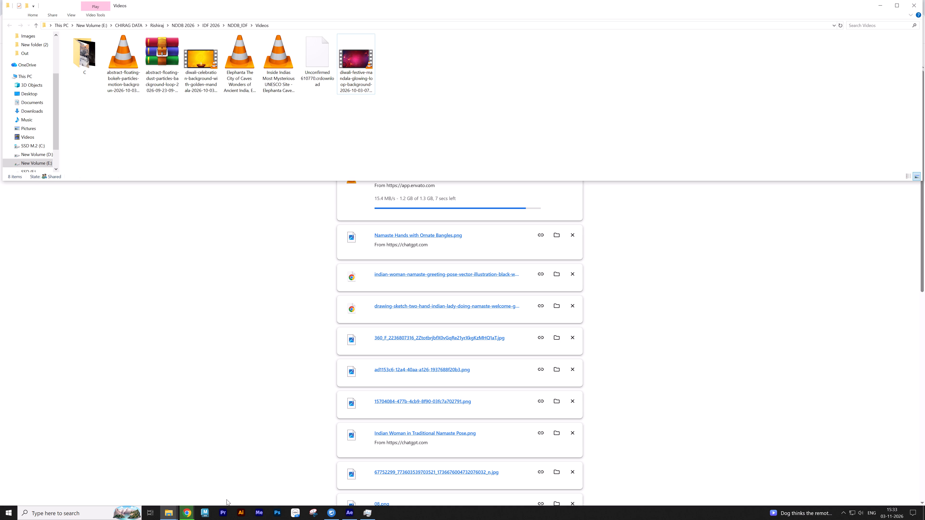
{"action": "left_click", "coordinate": [347, 512]}
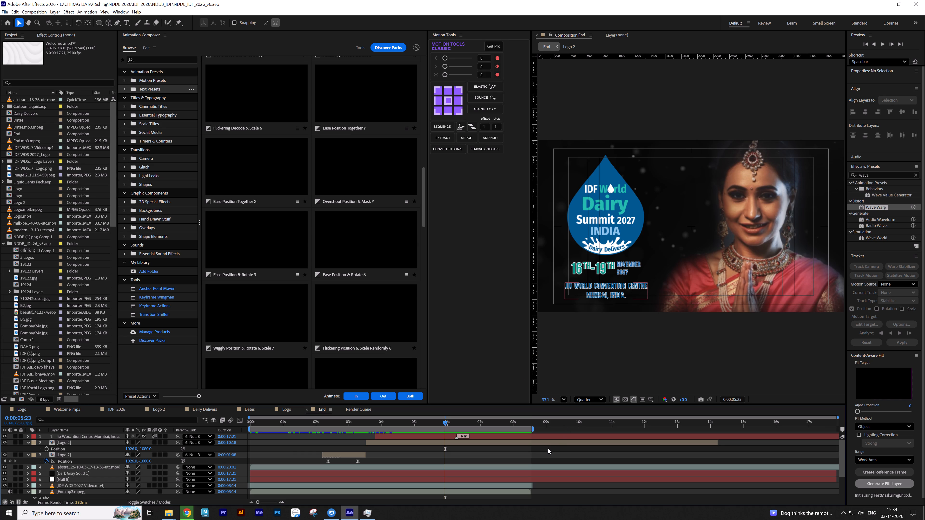
{"action": "left_click", "coordinate": [559, 456]}
{"action": "key", "text": "s"}
{"action": "key", "text": "s"}
{"action": "key", "text": "alt+Tab"}
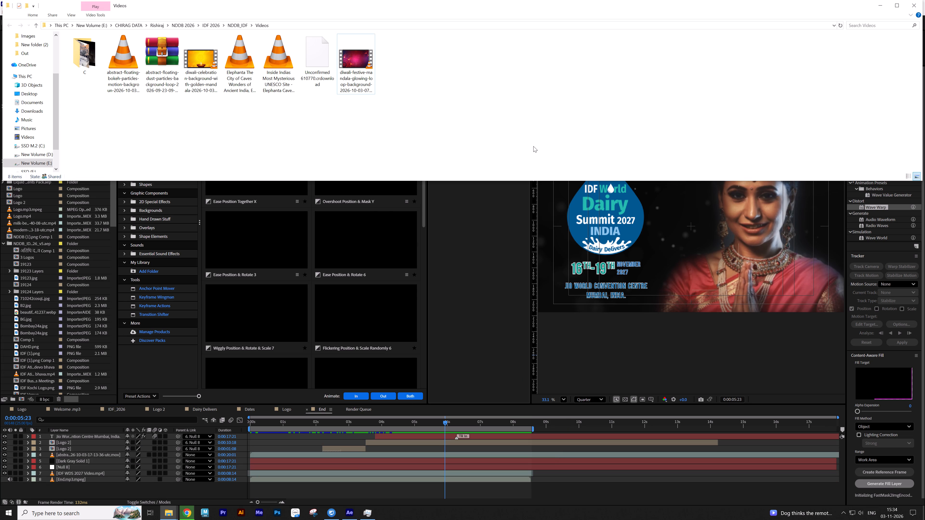
{"action": "left_click_drag", "start_coordinate": [354, 70], "coordinate": [386, 480]}
{"action": "key", "text": "alt+Tab"}
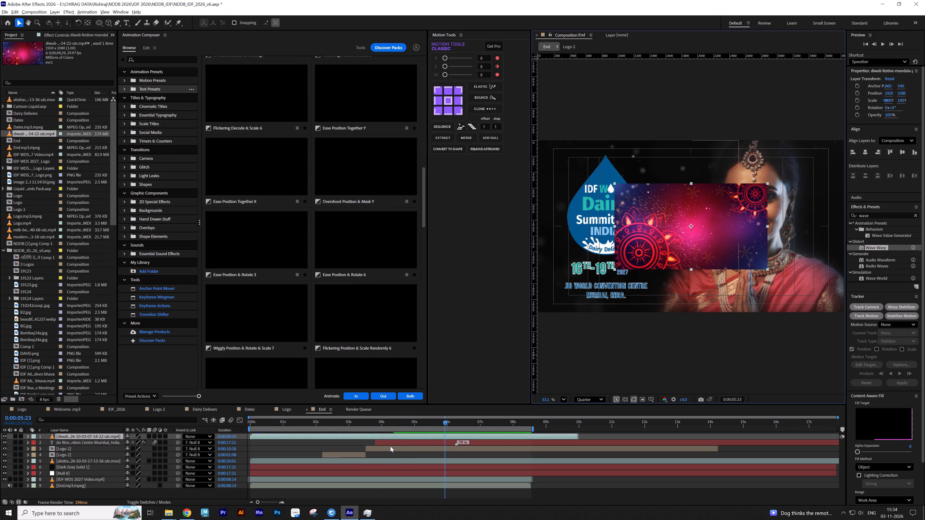
Fit the Diwali mandala video layer to the composition size and move it directly below the Dark Gray Solid 1 layer.
{"action": "key", "text": "ctrl+alt+f"}
{"action": "left_click_drag", "start_coordinate": [109, 435], "coordinate": [110, 470]}
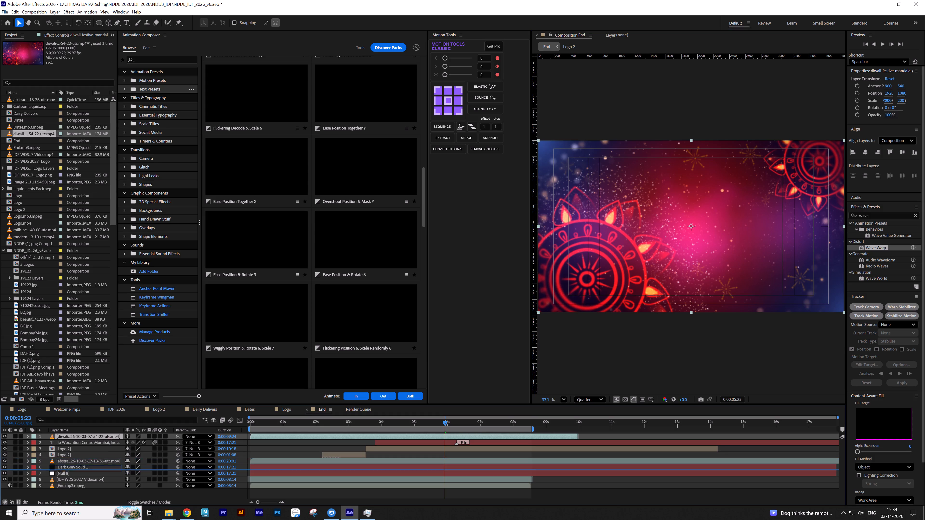
Move the Diwali mandala video layer directly beneath the two Logo 2 layers and above the abstract particle video layer.
{"action": "left_click_drag", "start_coordinate": [110, 470], "coordinate": [113, 461]}
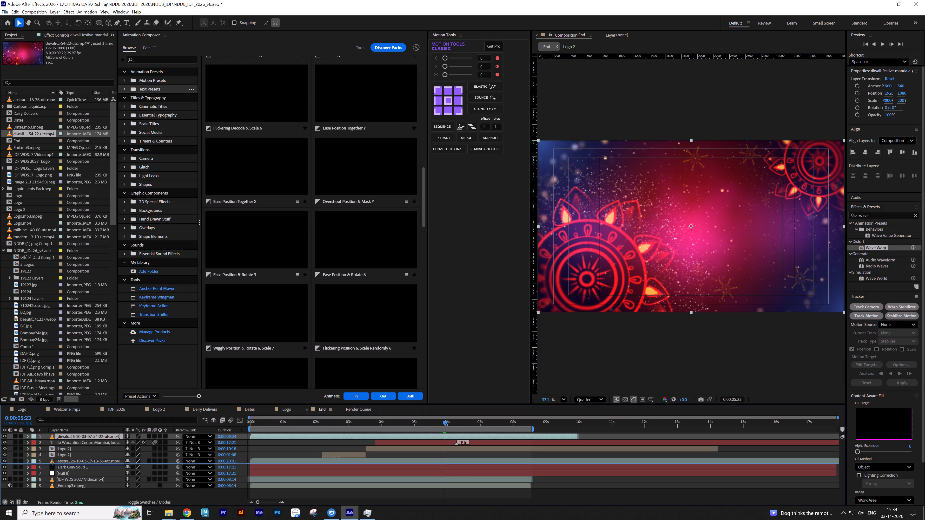
{"action": "left_click_drag", "start_coordinate": [113, 461], "coordinate": [113, 459]}
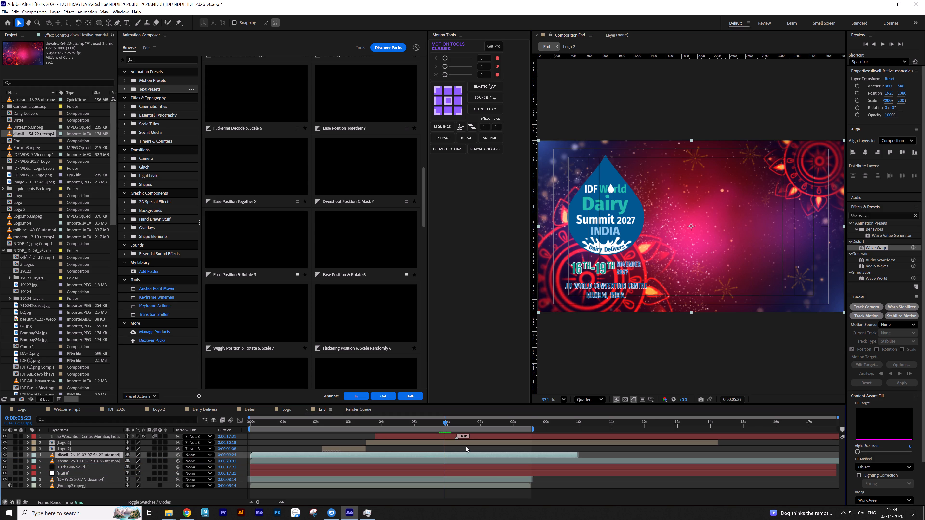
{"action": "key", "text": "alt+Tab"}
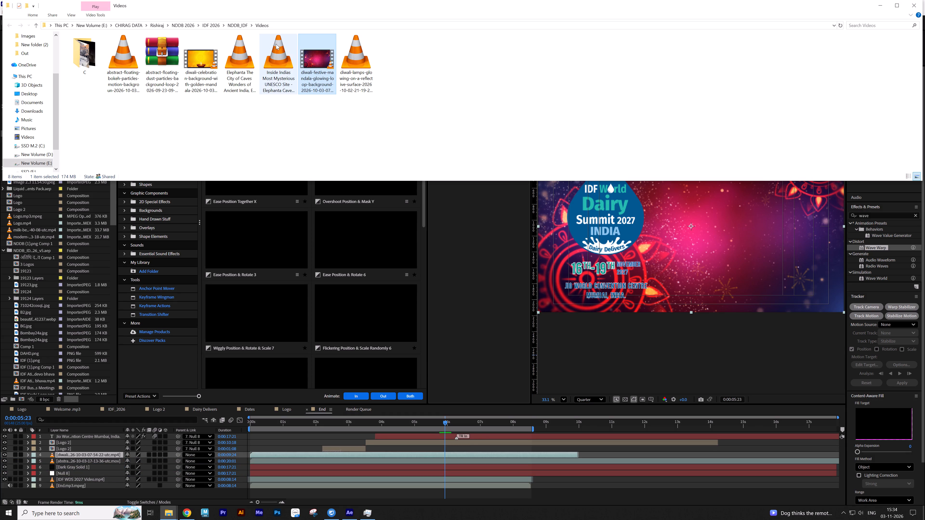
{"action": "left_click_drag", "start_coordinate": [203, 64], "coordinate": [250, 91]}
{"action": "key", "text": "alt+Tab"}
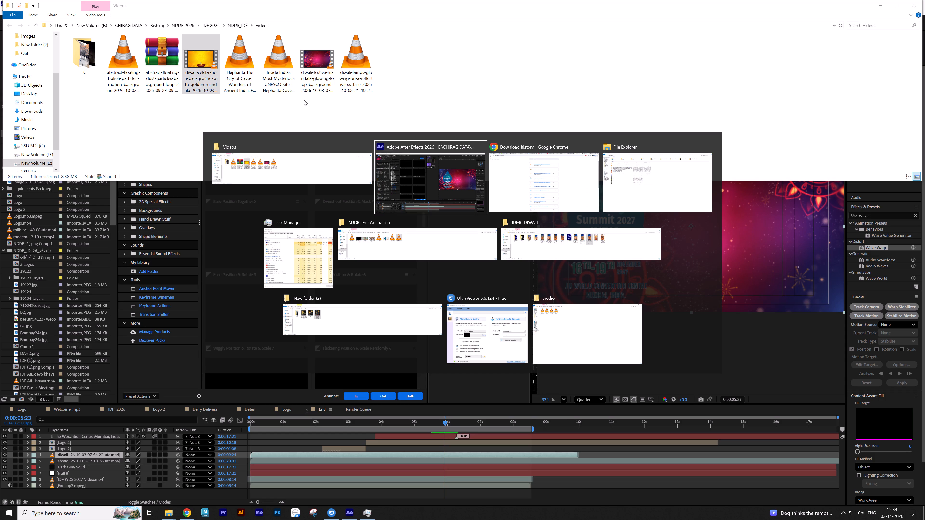
Locate the downloaded Diwali lamps glowing on a reflective surface clip in the Videos folder and import it into the After Effects project.
{"action": "key", "text": "alt+Tab"}
{"action": "left_click", "coordinate": [558, 99]}
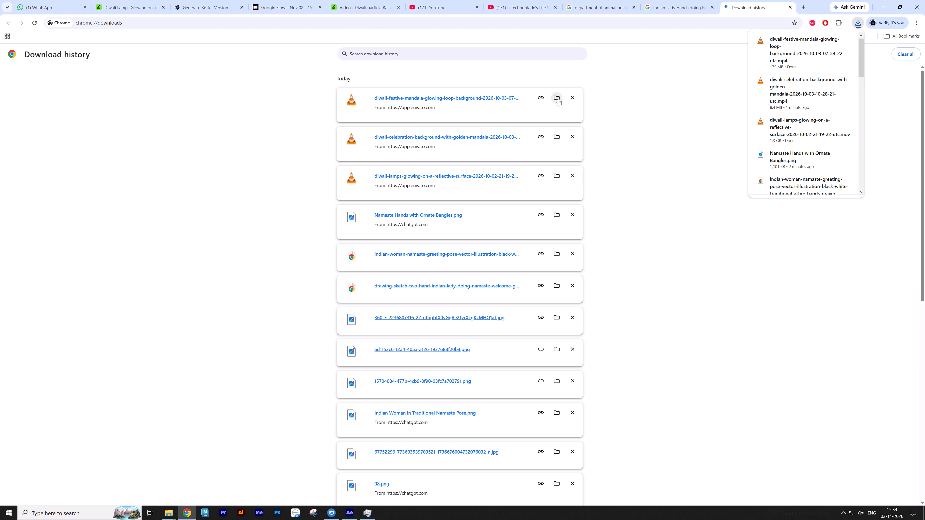
{"action": "key", "text": "alt+Tab"}
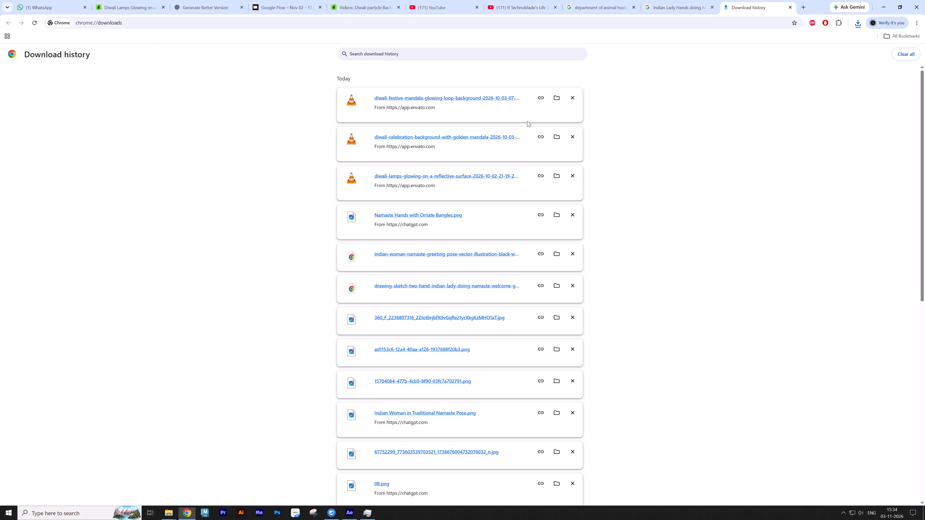
{"action": "left_click", "coordinate": [553, 136]}
{"action": "key", "text": "alt+Tab"}
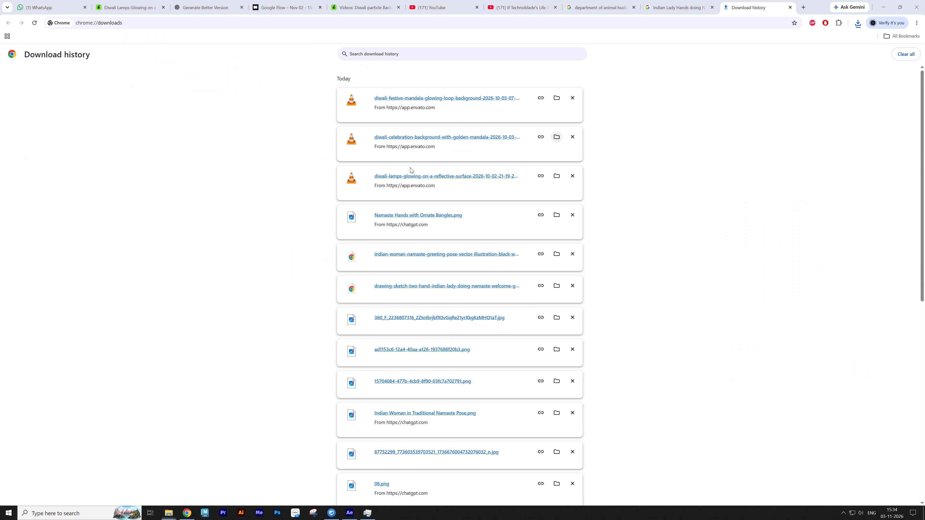
{"action": "left_click", "coordinate": [554, 174]}
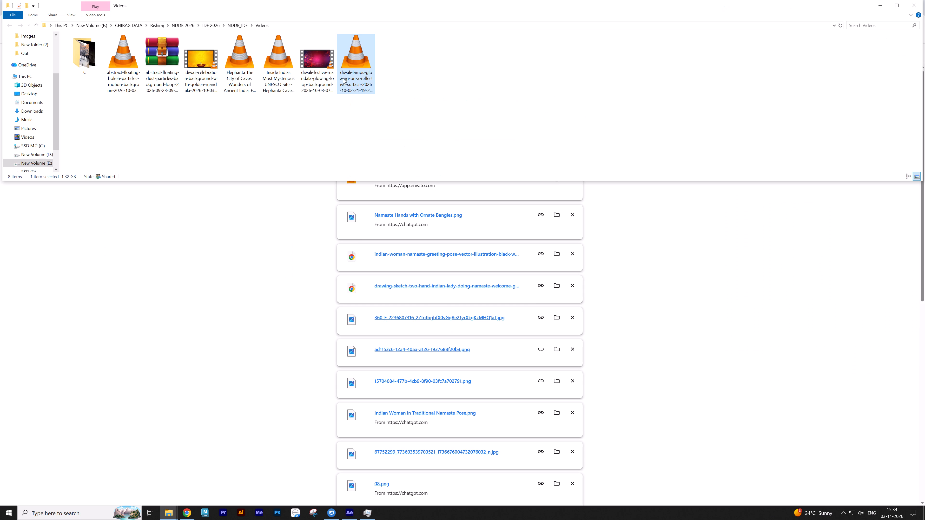
{"action": "left_click_drag", "start_coordinate": [344, 71], "coordinate": [45, 207]}
{"action": "key", "text": "alt+Tab"}
{"action": "key", "text": "alt+Tab"}
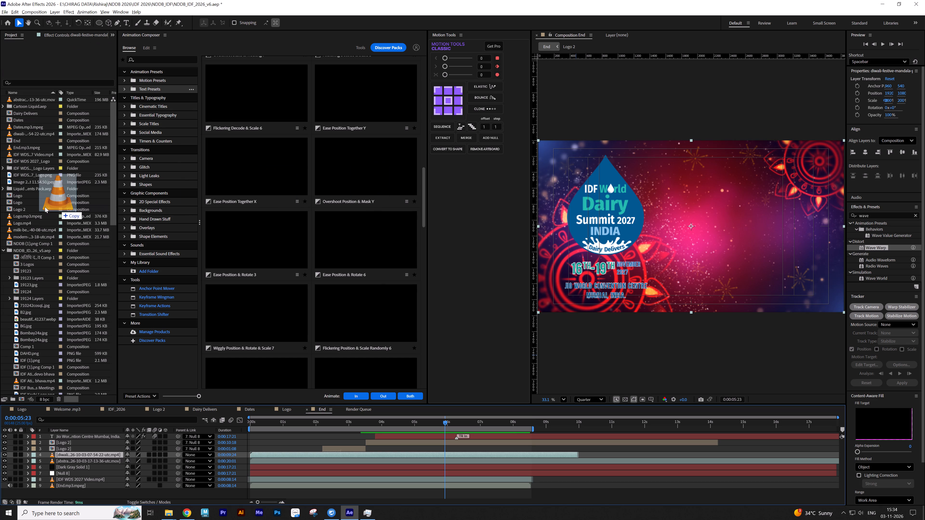
{"action": "left_click_drag", "start_coordinate": [45, 207], "coordinate": [47, 201]}
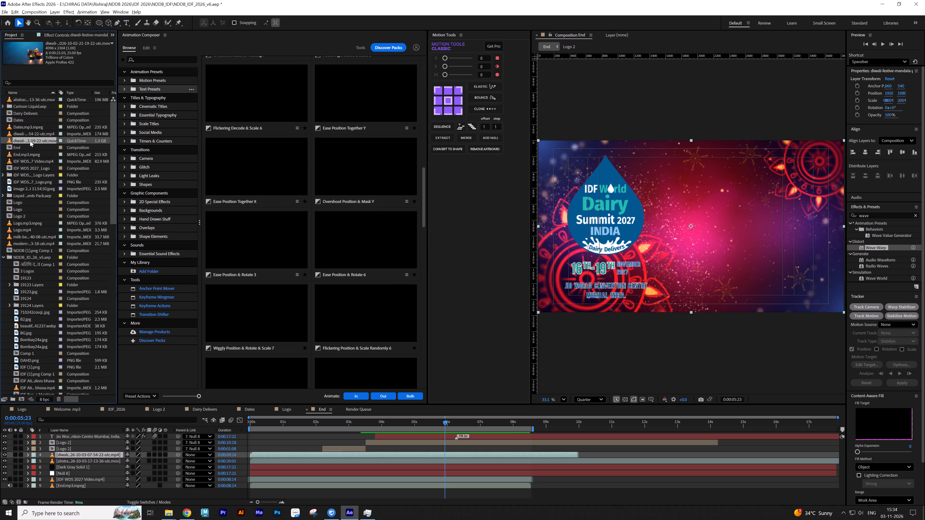
Replace the mandala layer's source in the End composition with the Diwali lamps video and fit it to the composition size.
{"action": "left_click_drag", "start_coordinate": [31, 139], "coordinate": [67, 453], "text": "alt"}
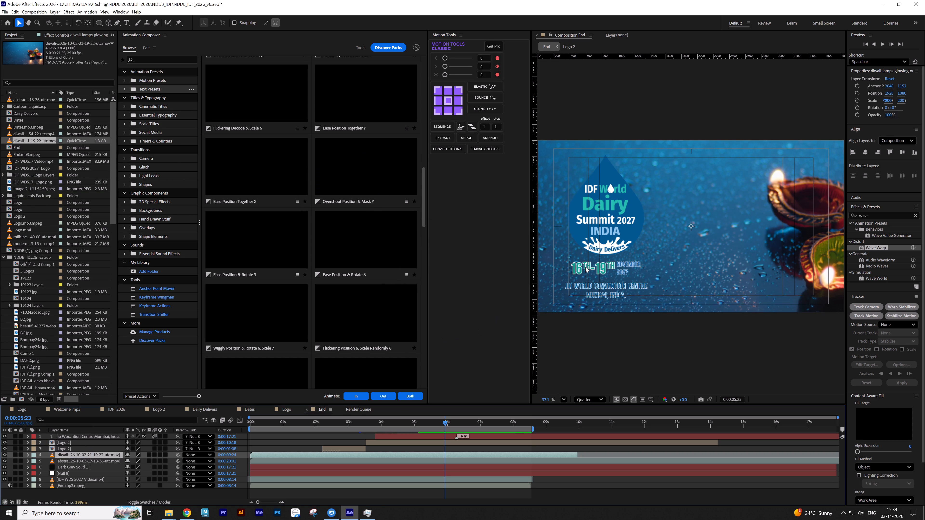
{"action": "left_click", "coordinate": [788, 261]}
{"action": "key", "text": "ctrl+alt+f"}
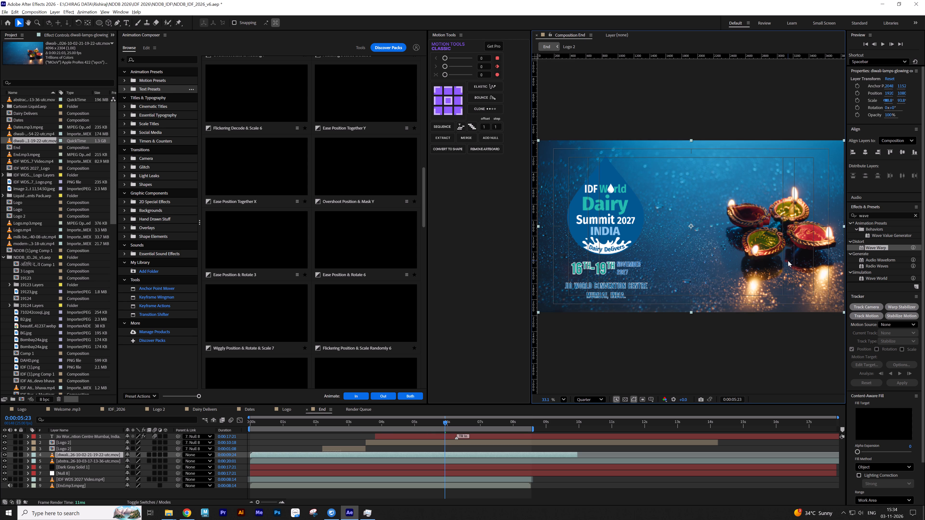
Examine how legible the date and Jio World Convention Centre text are against the Diwali lamps background.
{"action": "left_click", "coordinate": [632, 287]}
{"action": "scroll", "coordinate": [632, 287], "scroll_direction": "up", "scroll_amount": 6}
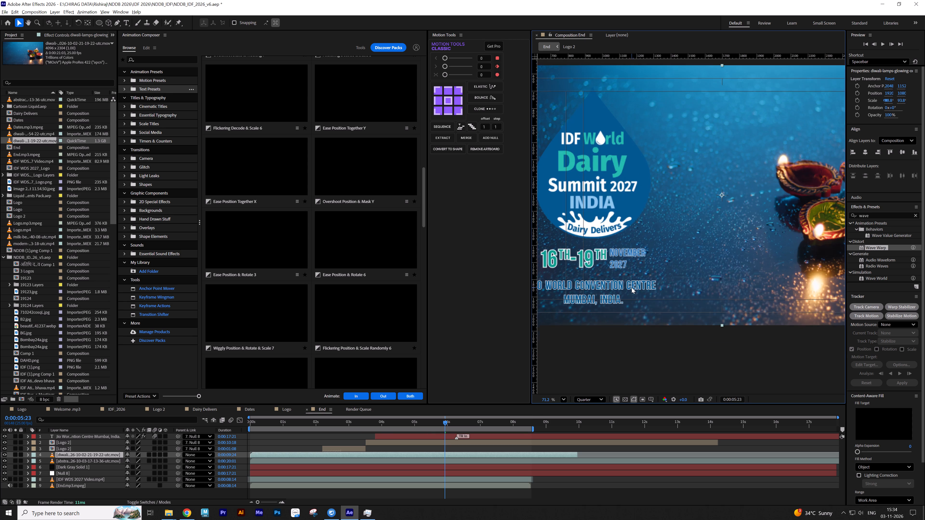
{"action": "scroll", "coordinate": [632, 287], "scroll_direction": "up", "scroll_amount": 6}
{"action": "scroll", "coordinate": [632, 287], "scroll_direction": "down", "scroll_amount": 6}
{"action": "middle_click_drag", "start_coordinate": [624, 289], "coordinate": [696, 289]}
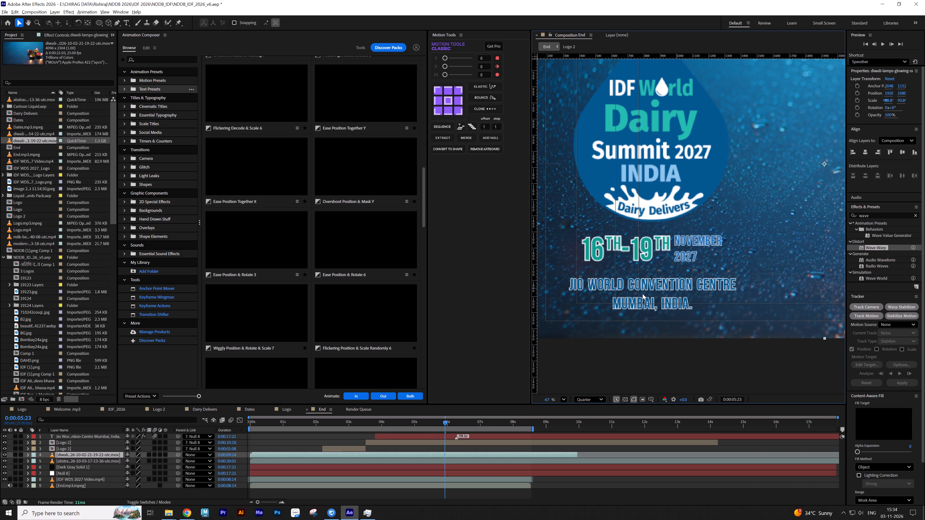
{"action": "left_click", "coordinate": [466, 498]}
{"action": "key", "text": "s"}
{"action": "key", "text": "s"}
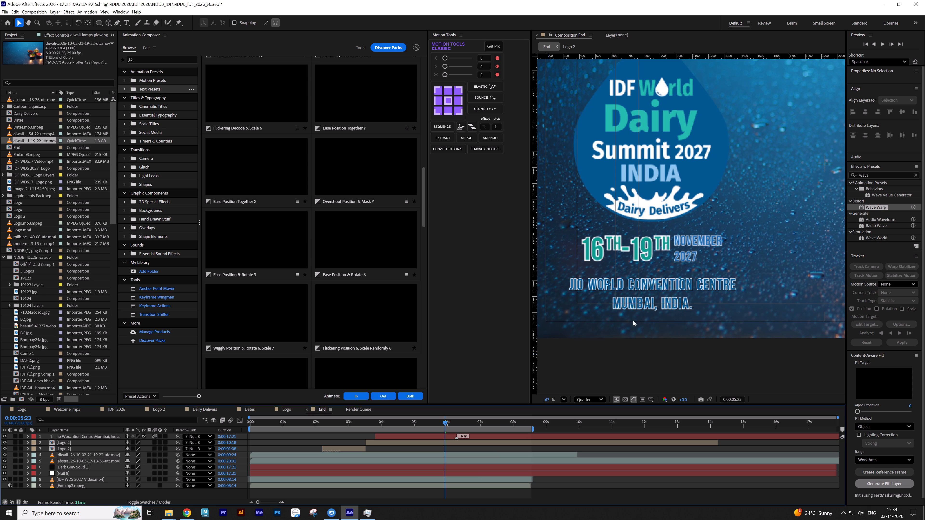
{"action": "left_click", "coordinate": [657, 288]}
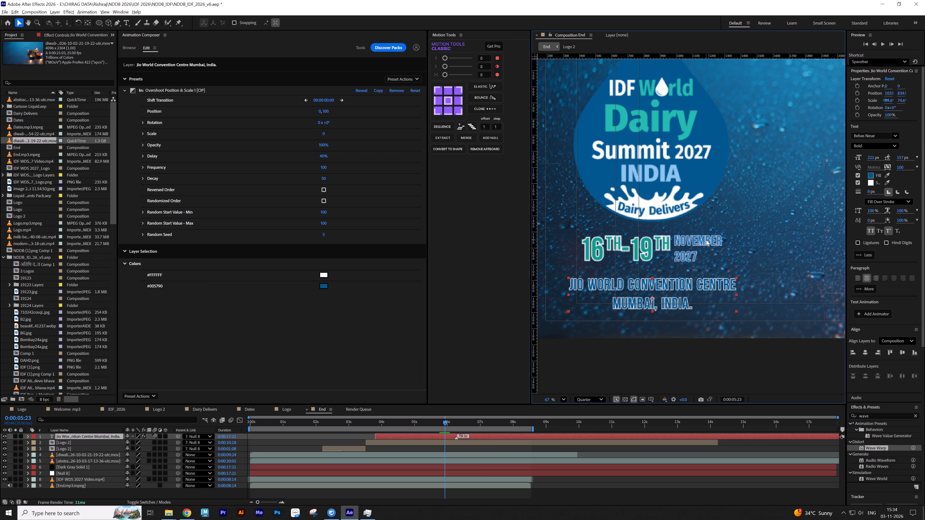
Browse Envato's similar items for the Diwali lamps clip in Chrome, looking for alternative backgrounds, and return to After Effects.
{"action": "left_click", "coordinate": [184, 516]}
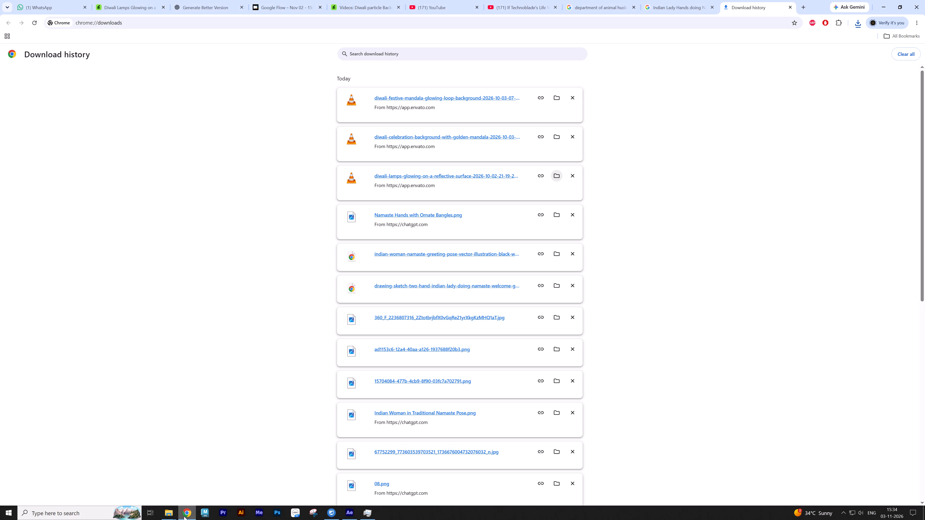
{"action": "left_click", "coordinate": [366, 0]}
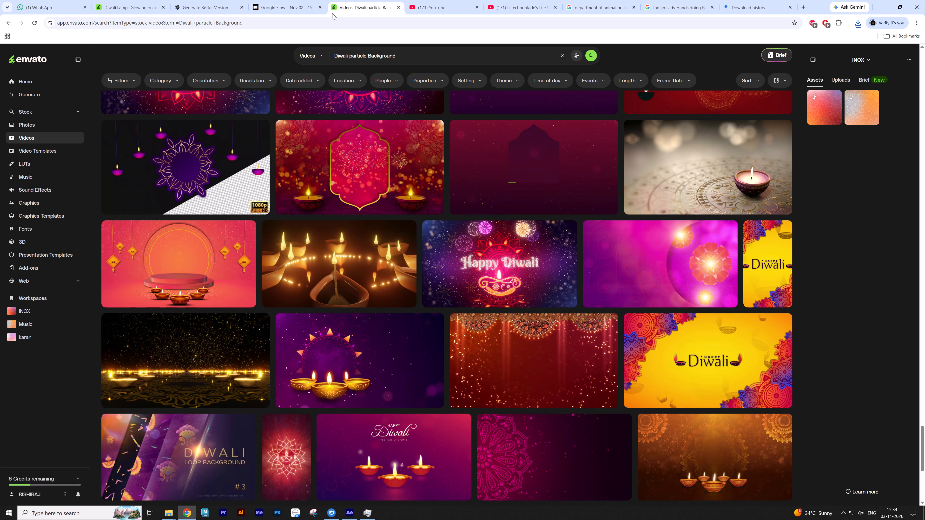
{"action": "left_click", "coordinate": [153, 0]}
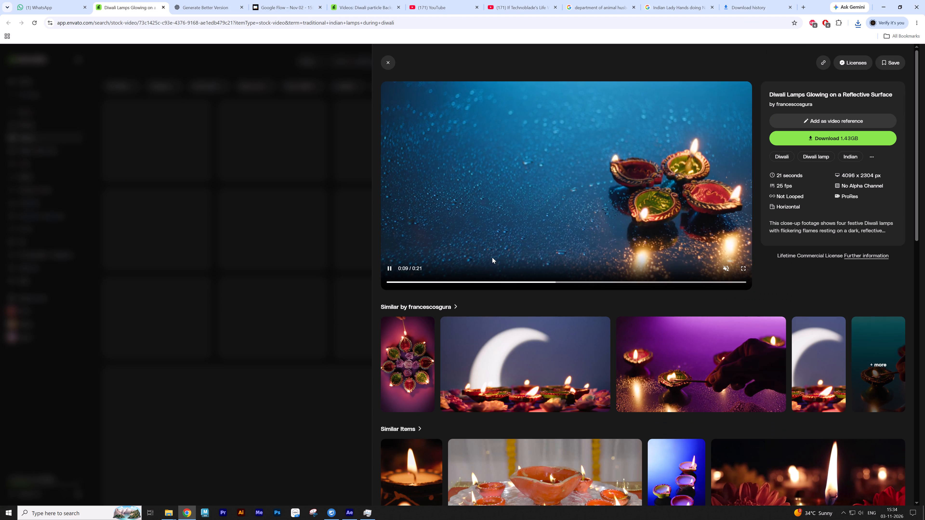
{"action": "scroll", "coordinate": [545, 268], "scroll_direction": "down", "scroll_amount": 7}
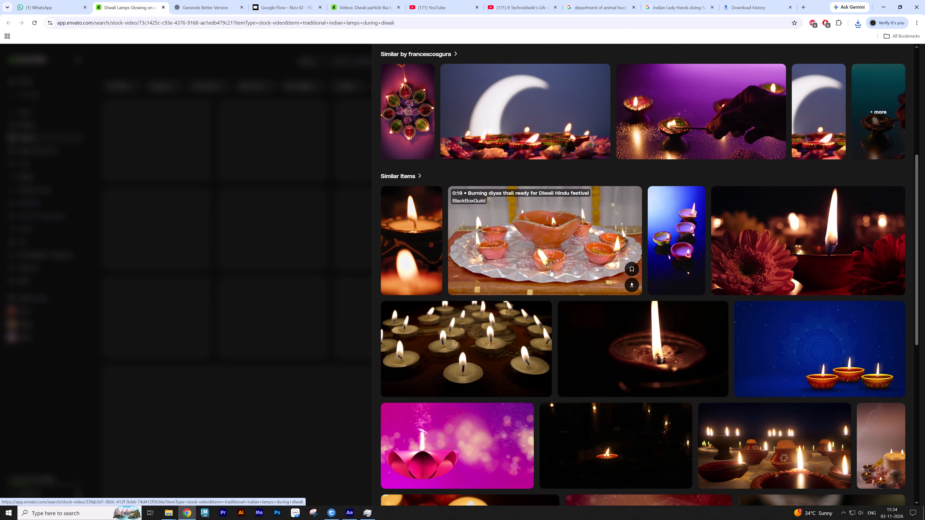
{"action": "scroll", "coordinate": [550, 270], "scroll_direction": "down", "scroll_amount": 7}
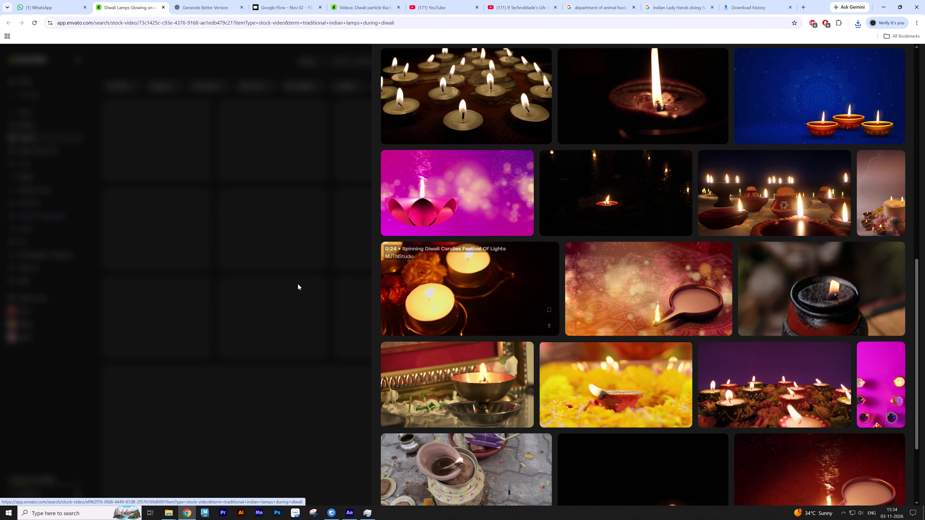
{"action": "left_click", "coordinate": [330, 518]}
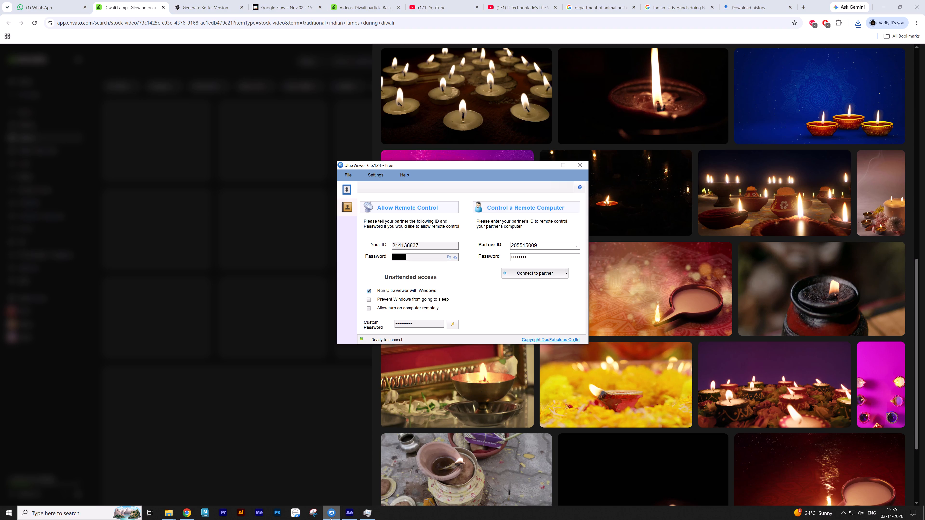
{"action": "left_click", "coordinate": [330, 516]}
{"action": "left_click", "coordinate": [344, 514]}
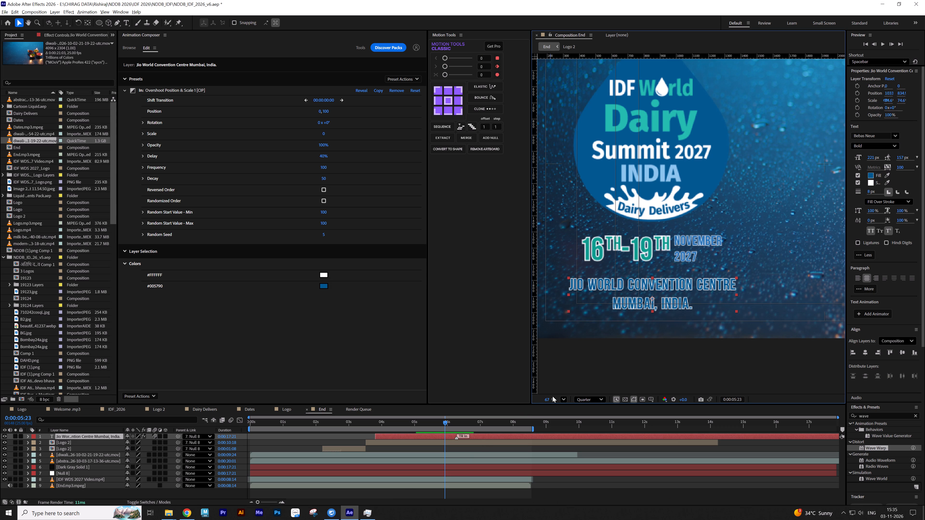
Create a new dark gray solid at the full 3840 × 2160 composition size in the End composition.
{"action": "left_click", "coordinate": [562, 401]}
{"action": "left_click", "coordinate": [586, 257]}
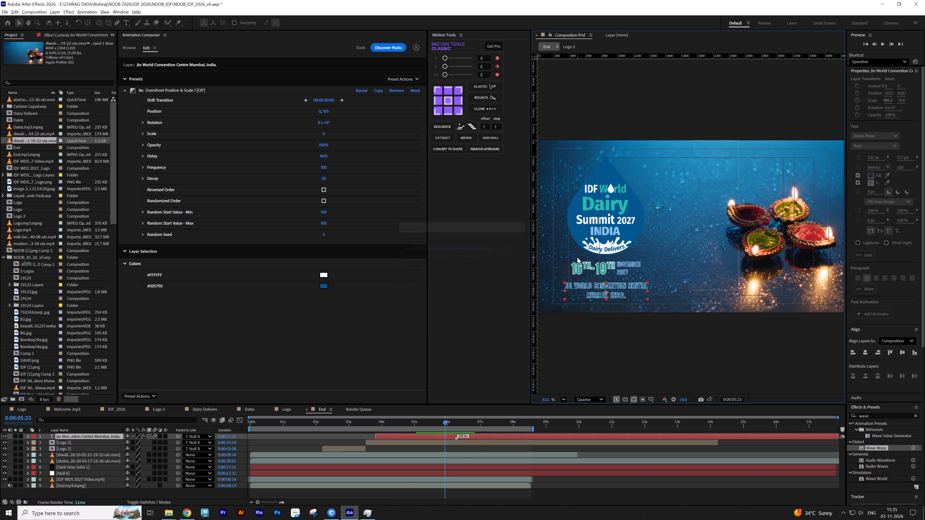
{"action": "left_click", "coordinate": [376, 497]}
{"action": "key", "text": "ctrl+y"}
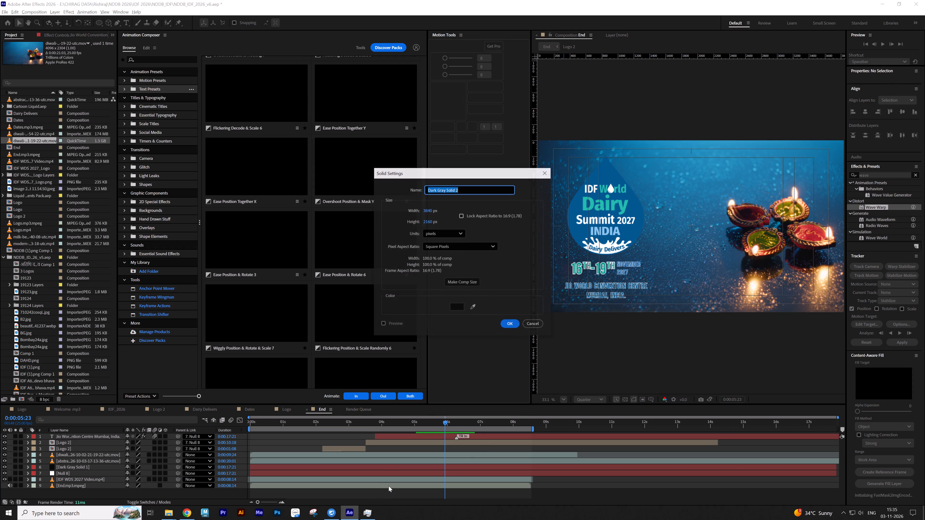
{"action": "left_click_drag", "start_coordinate": [501, 320], "coordinate": [504, 321]}
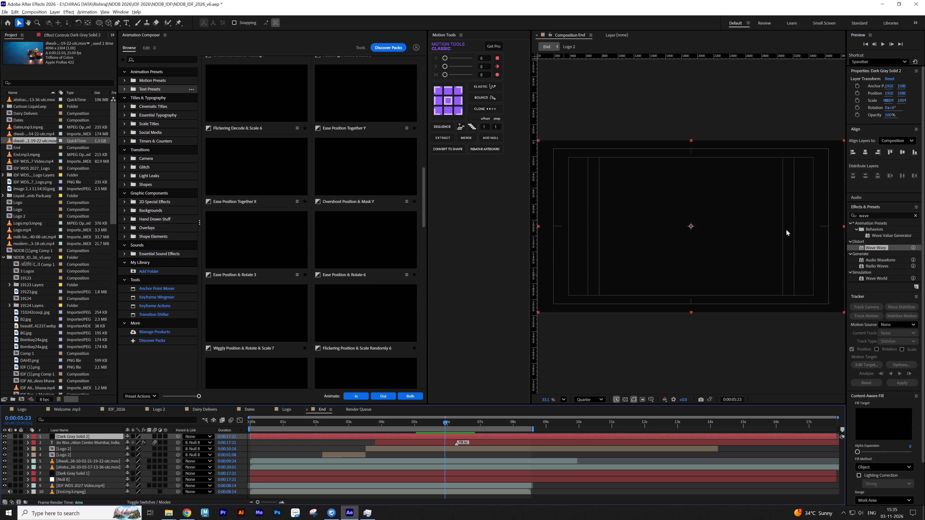
Draw a large circular mask on the new solid so it covers the logo side, with its edge near the frame's centre.
{"action": "left_click", "coordinate": [100, 23]}
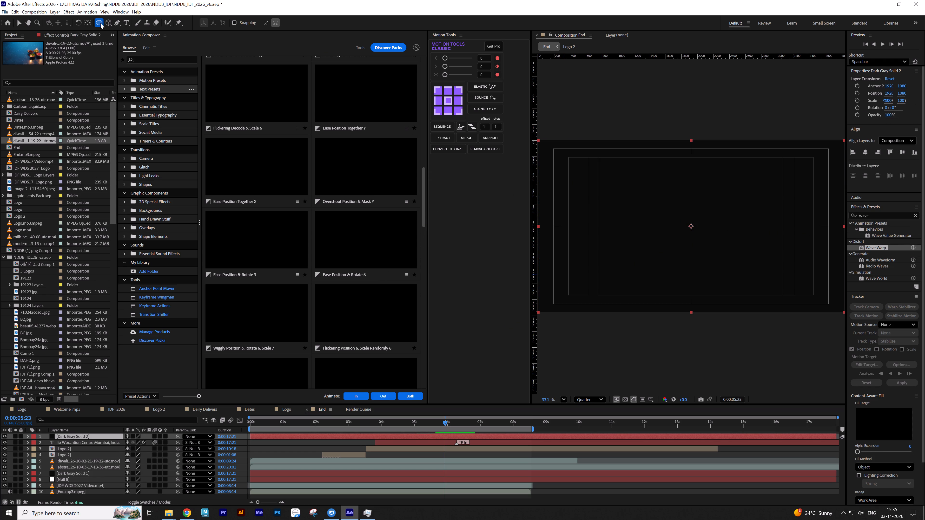
{"action": "left_click_drag", "start_coordinate": [627, 214], "coordinate": [804, 384], "text": "ctrl+alt"}
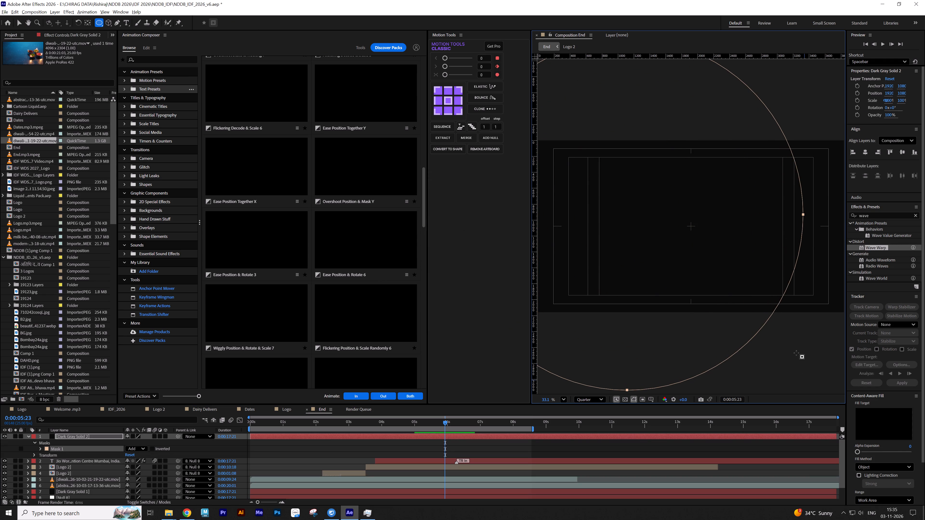
{"action": "key", "text": "v"}
{"action": "left_click_drag", "start_coordinate": [803, 214], "coordinate": [694, 237]}
Feather the solid's circular mask heavily so its edge fades softly into the Diwali lamps video.
{"action": "key", "text": "f"}
{"action": "left_click_drag", "start_coordinate": [142, 449], "coordinate": [195, 445]}
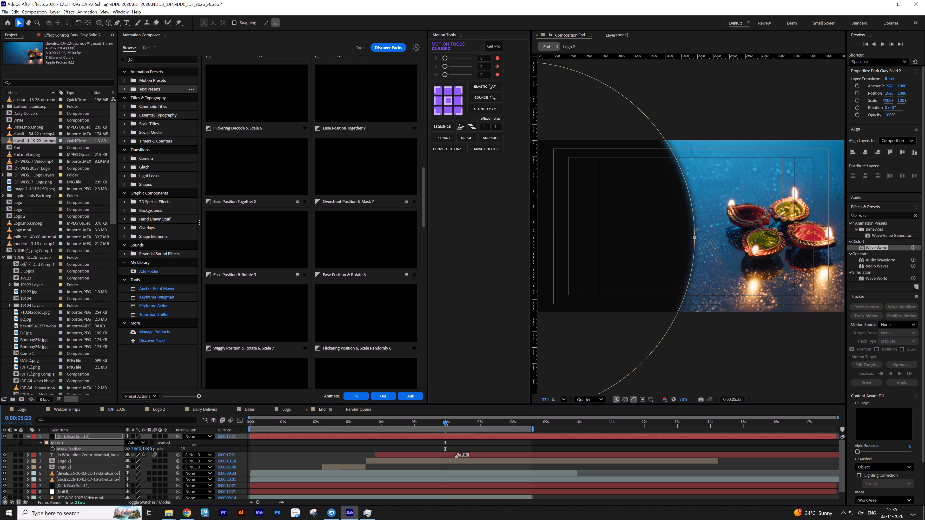
{"action": "left_click_drag", "start_coordinate": [195, 445], "coordinate": [514, 430]}
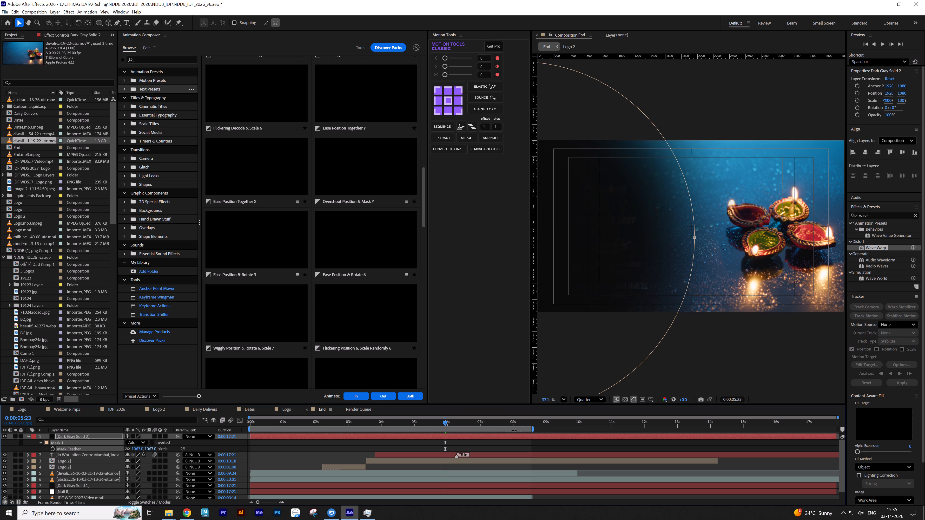
{"action": "left_click_drag", "start_coordinate": [514, 430], "coordinate": [562, 428]}
{"action": "left_click", "coordinate": [469, 446]}
{"action": "key", "text": "s"}
{"action": "key", "text": "s"}
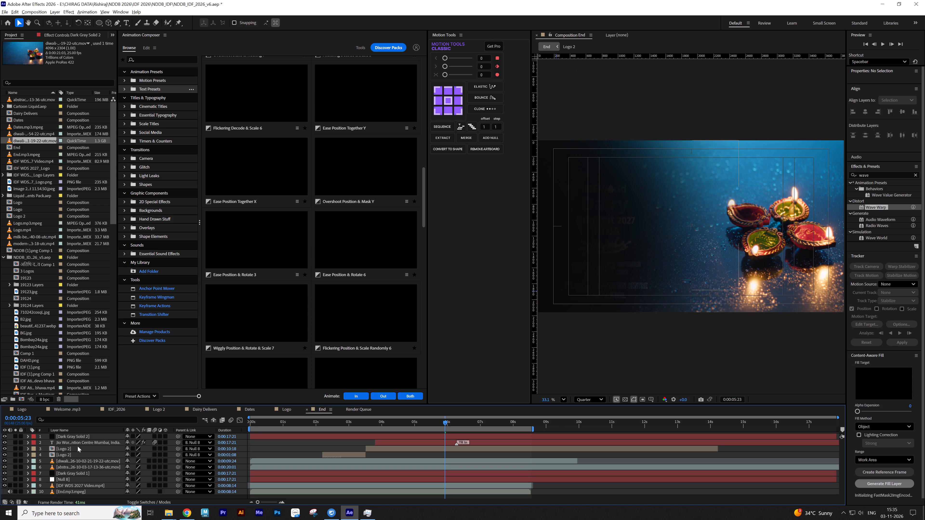
Move the masked dark solid beneath the Logo 2 layers and directly above the Diwali lamps video layer.
{"action": "left_click_drag", "start_coordinate": [66, 435], "coordinate": [77, 458]}
Set the masked dark solid's opacity to 54% and deselect the layer.
{"action": "key", "text": "t"}
{"action": "left_click_drag", "start_coordinate": [128, 460], "coordinate": [106, 466]}
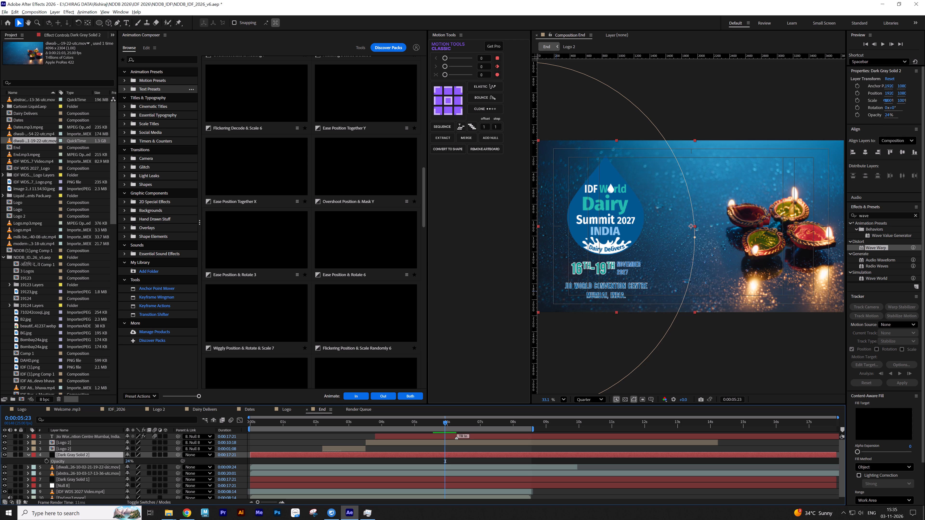
{"action": "left_click_drag", "start_coordinate": [106, 466], "coordinate": [114, 463]}
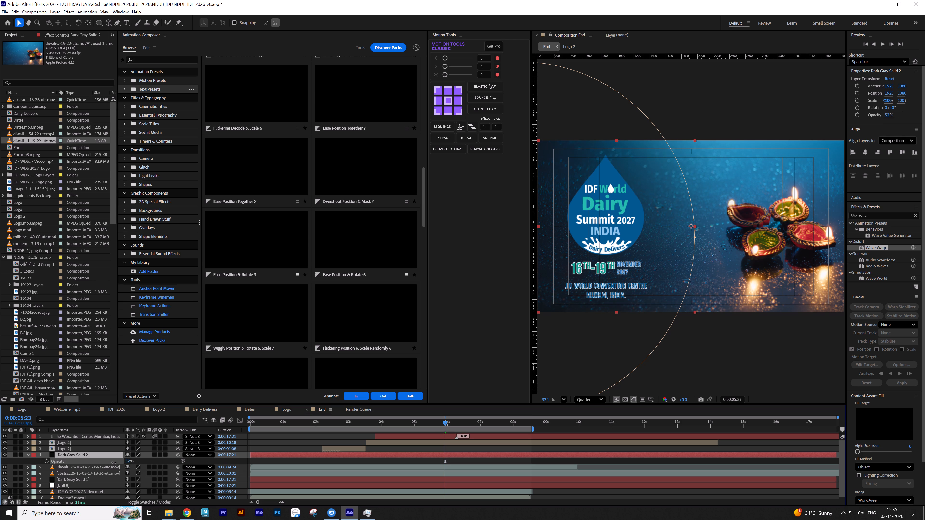
{"action": "left_click_drag", "start_coordinate": [114, 463], "coordinate": [114, 462]}
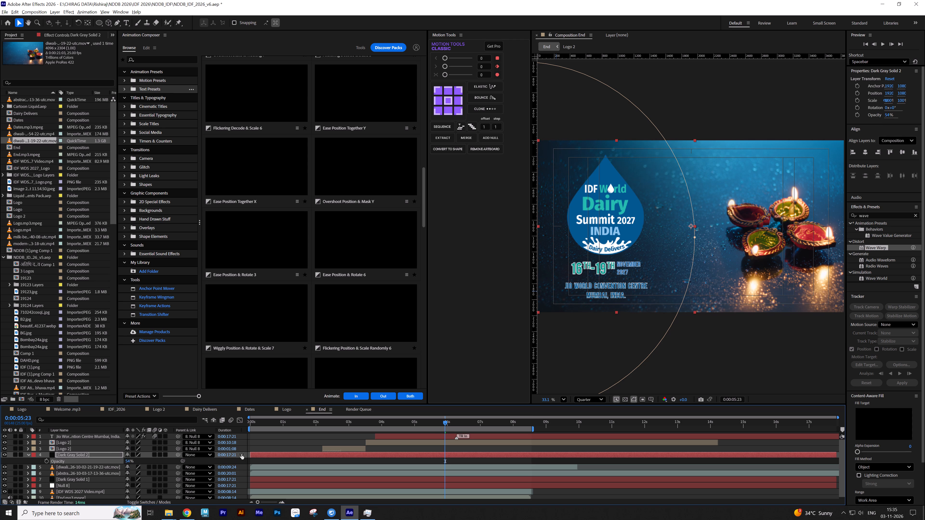
{"action": "left_click", "coordinate": [274, 442]}
{"action": "key", "text": "s"}
{"action": "key", "text": "s"}
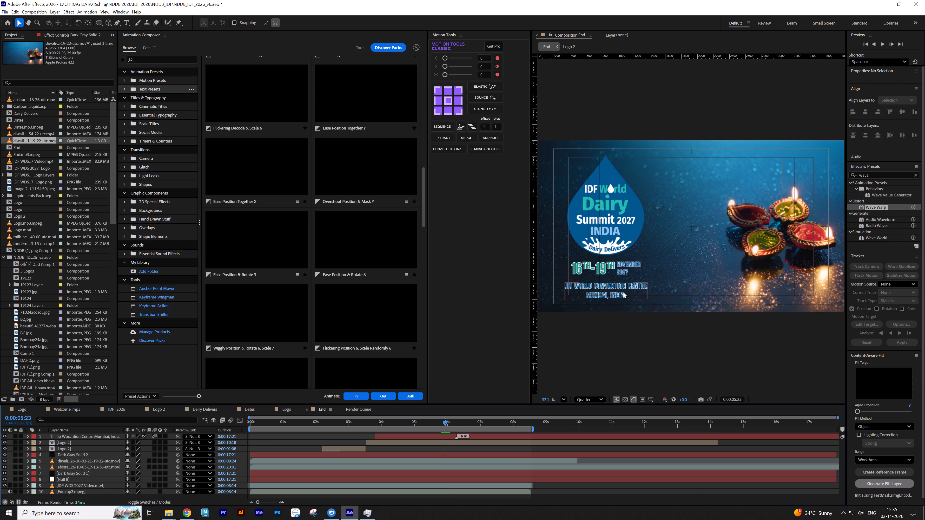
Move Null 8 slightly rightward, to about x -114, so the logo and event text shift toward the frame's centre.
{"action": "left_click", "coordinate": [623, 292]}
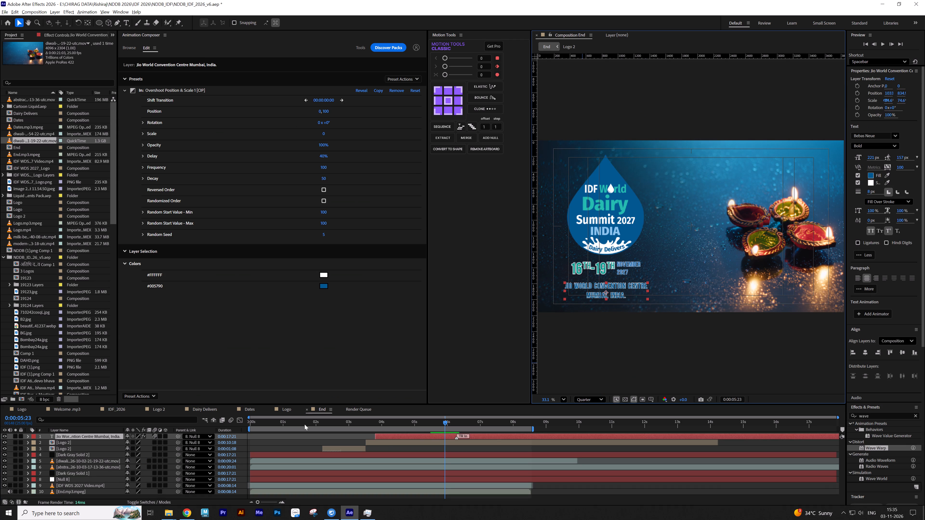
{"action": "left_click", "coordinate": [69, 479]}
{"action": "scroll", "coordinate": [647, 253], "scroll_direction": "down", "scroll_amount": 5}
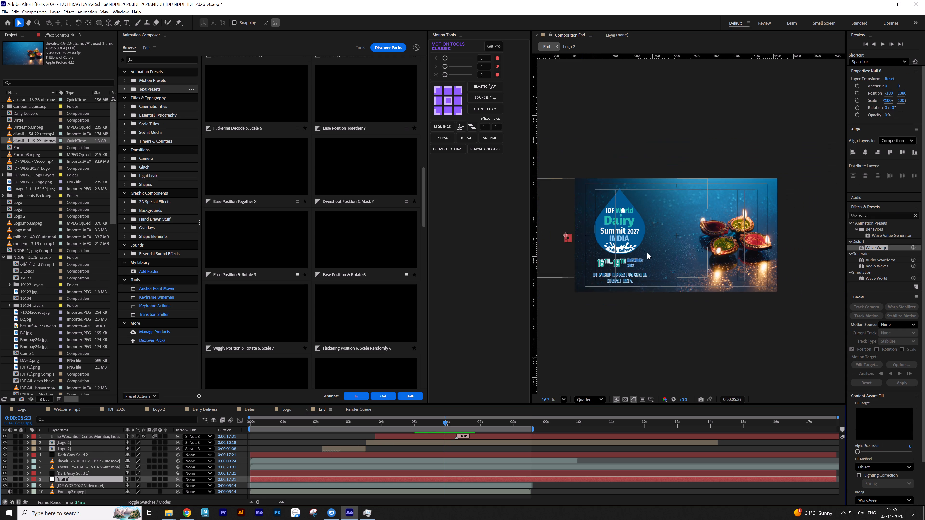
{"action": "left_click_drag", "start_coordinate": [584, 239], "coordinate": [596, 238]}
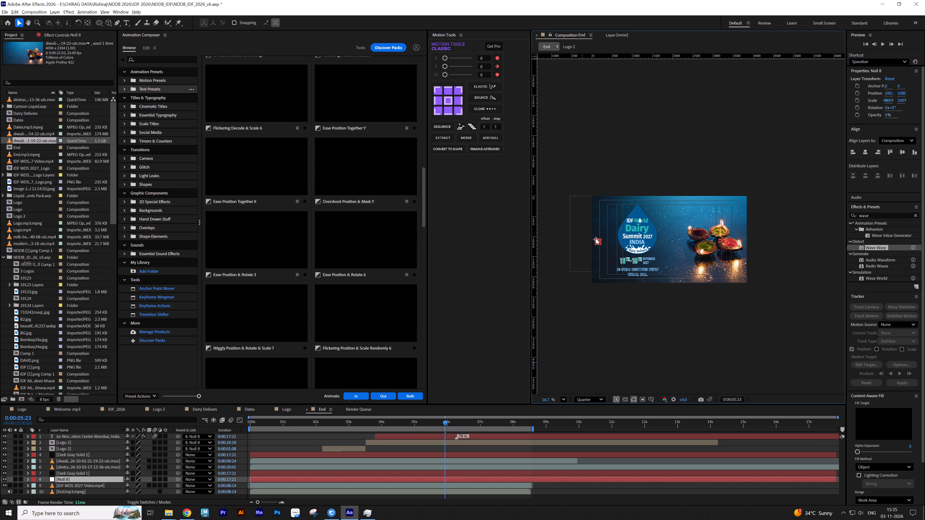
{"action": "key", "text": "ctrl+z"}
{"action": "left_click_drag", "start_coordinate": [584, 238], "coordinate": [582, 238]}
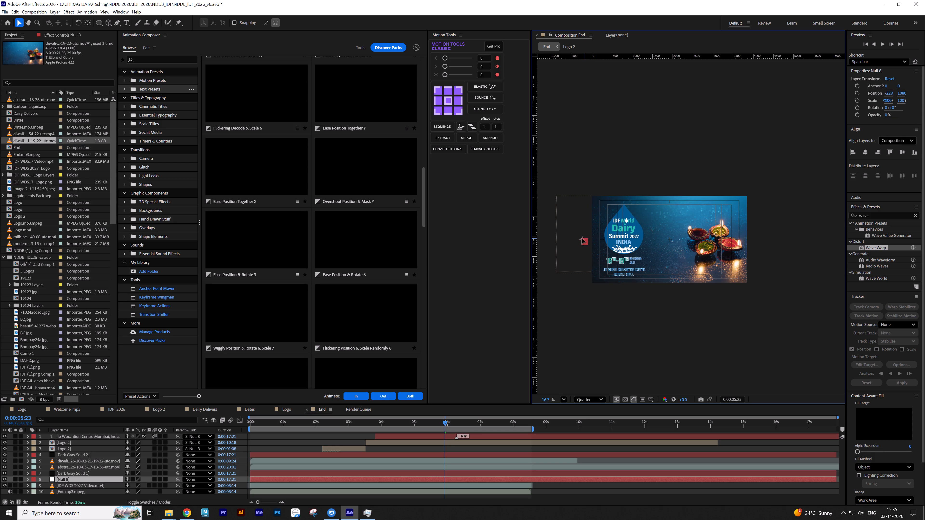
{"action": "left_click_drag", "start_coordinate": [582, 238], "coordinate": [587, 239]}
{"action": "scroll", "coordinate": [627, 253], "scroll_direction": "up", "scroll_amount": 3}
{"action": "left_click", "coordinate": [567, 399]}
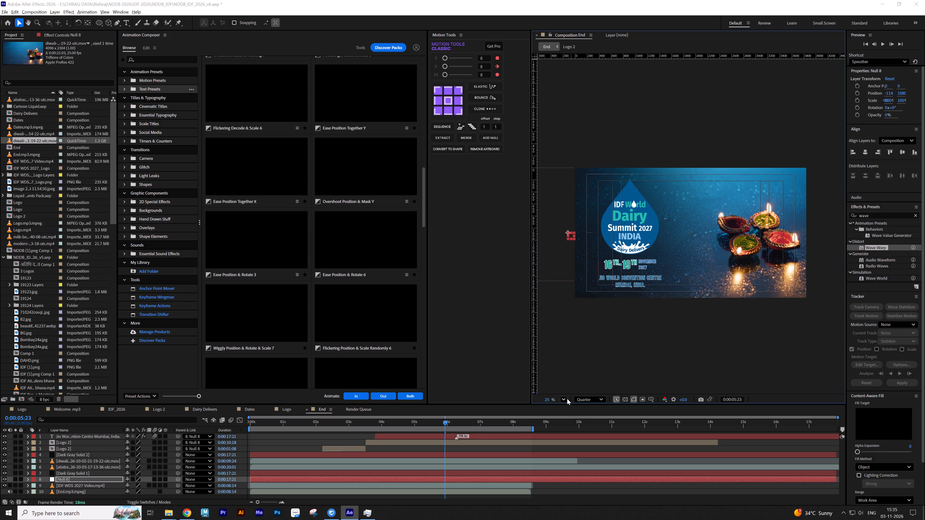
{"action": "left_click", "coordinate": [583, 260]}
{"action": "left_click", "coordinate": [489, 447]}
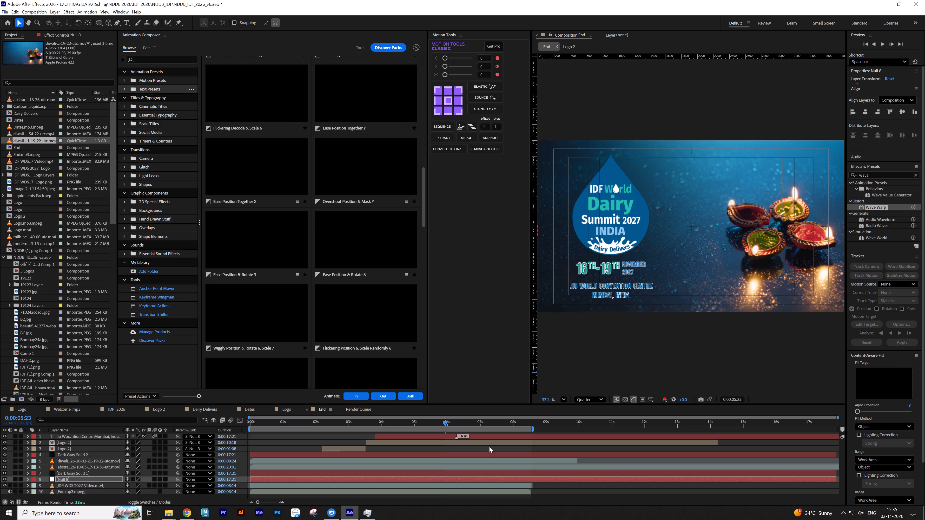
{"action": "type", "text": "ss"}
{"action": "key", "text": "alt+Tab"}
{"action": "key", "text": "alt+Tab"}
{"action": "key", "text": "alt+Tab"}
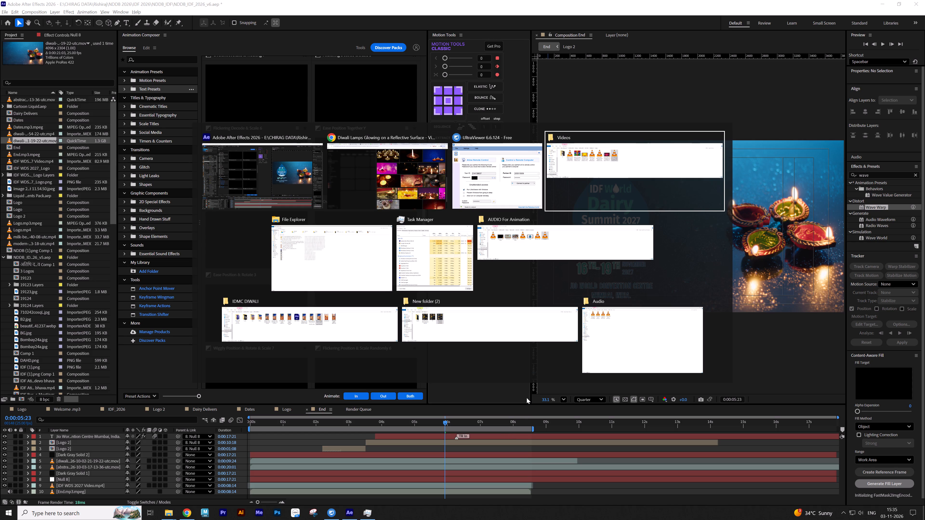
{"action": "left_click", "coordinate": [237, 24]}
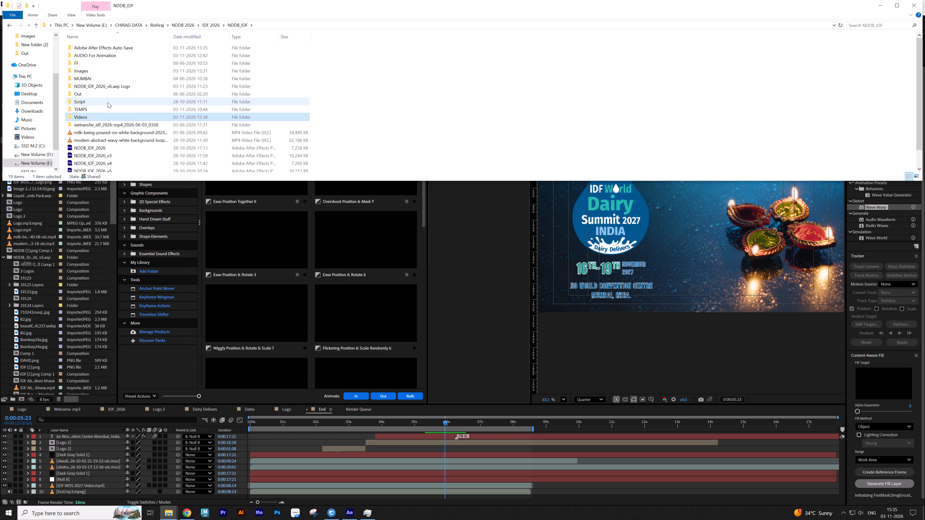
{"action": "double_click", "coordinate": [108, 74]}
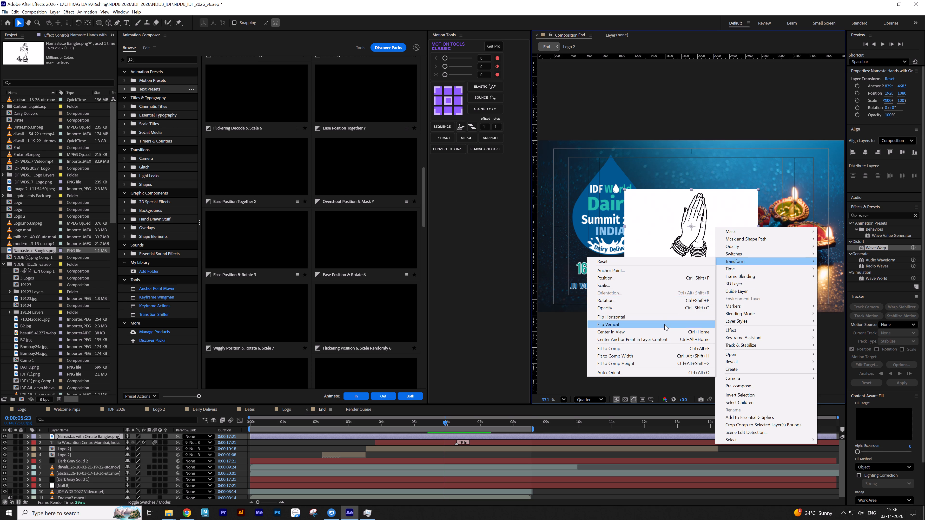
{"action": "left_click", "coordinate": [666, 318]}
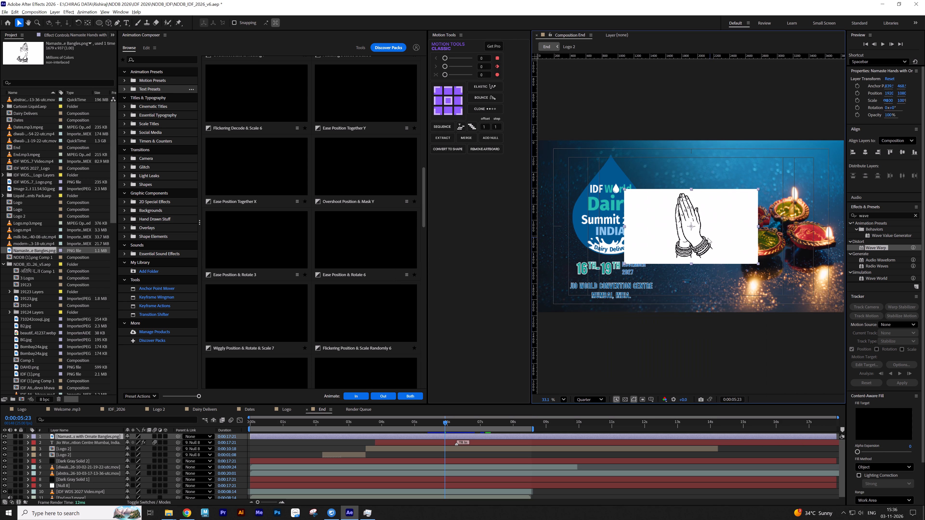
Apply the Unmult effect to the Namaste hands layer and set its background color to White.
{"action": "left_click_drag", "start_coordinate": [882, 218], "coordinate": [800, 218]}
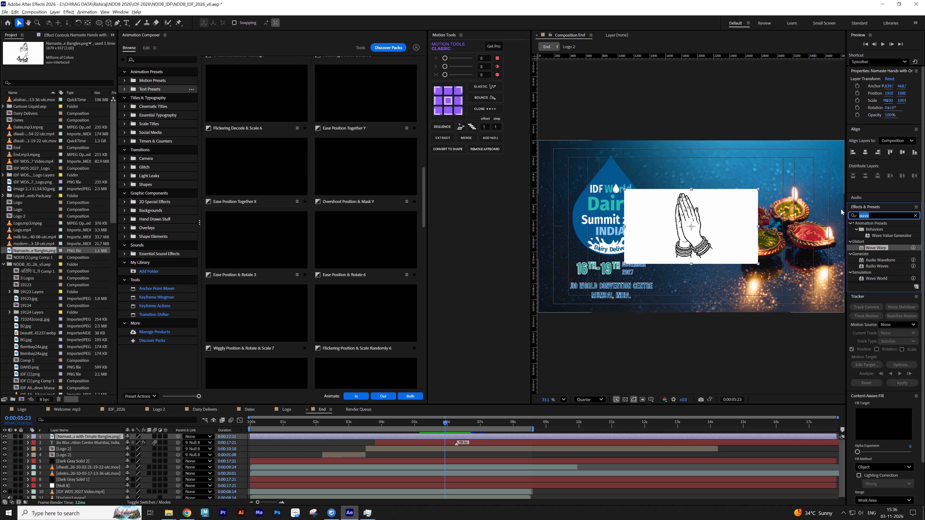
{"action": "type", "text": "un"}
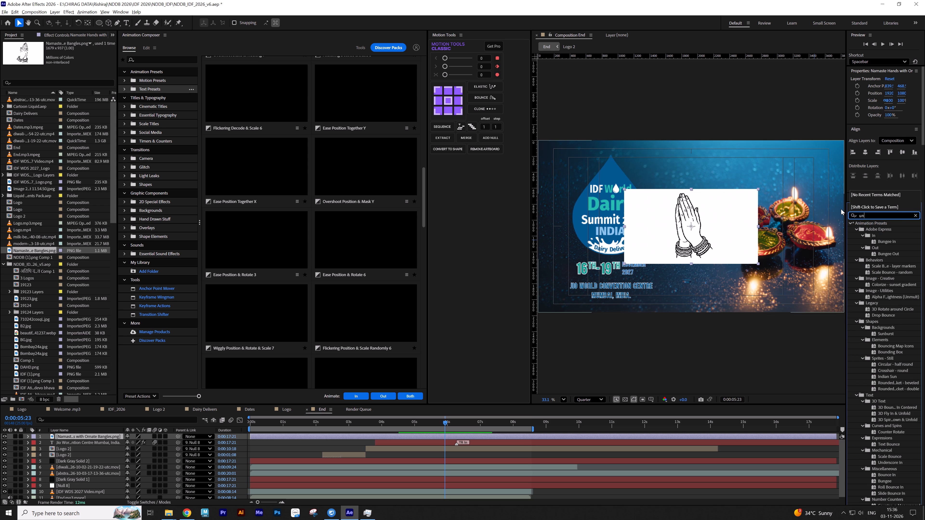
{"action": "key", "text": "m"}
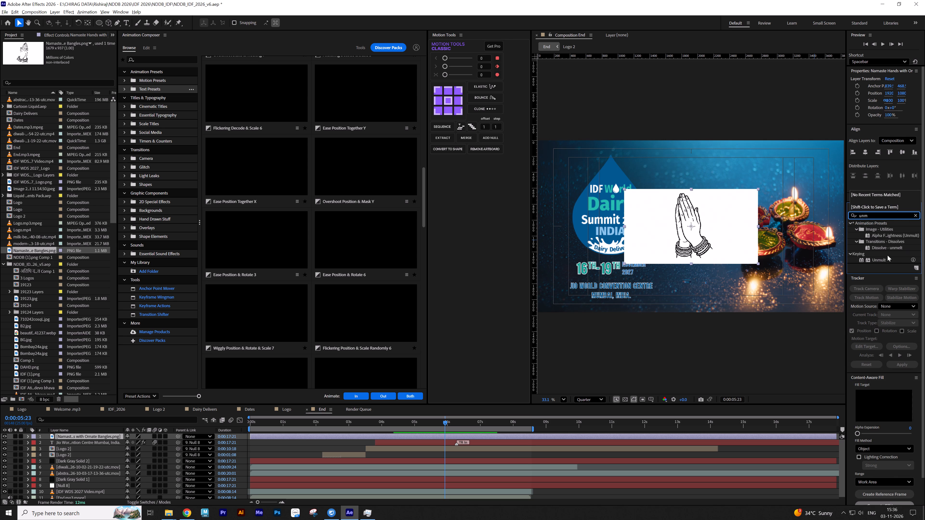
{"action": "left_click_drag", "start_coordinate": [881, 260], "coordinate": [713, 228]}
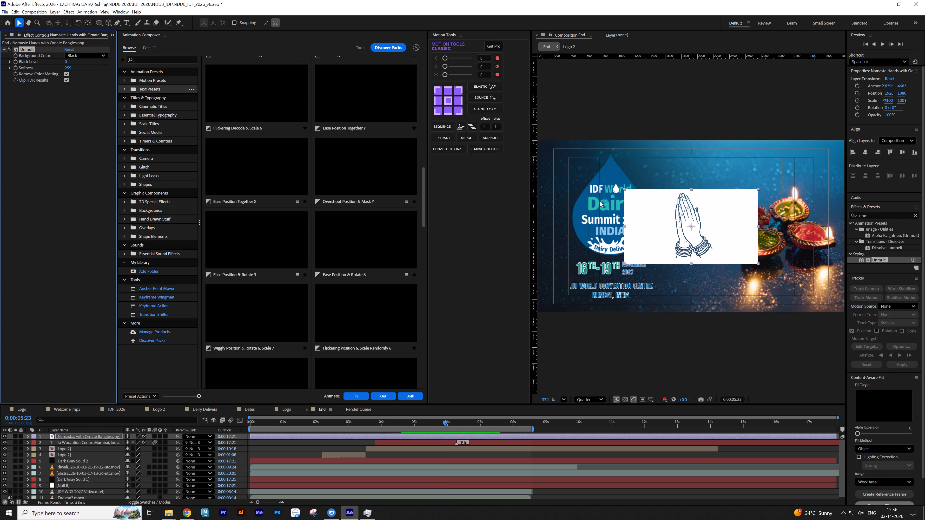
{"action": "left_click", "coordinate": [82, 57]}
{"action": "left_click", "coordinate": [85, 69]}
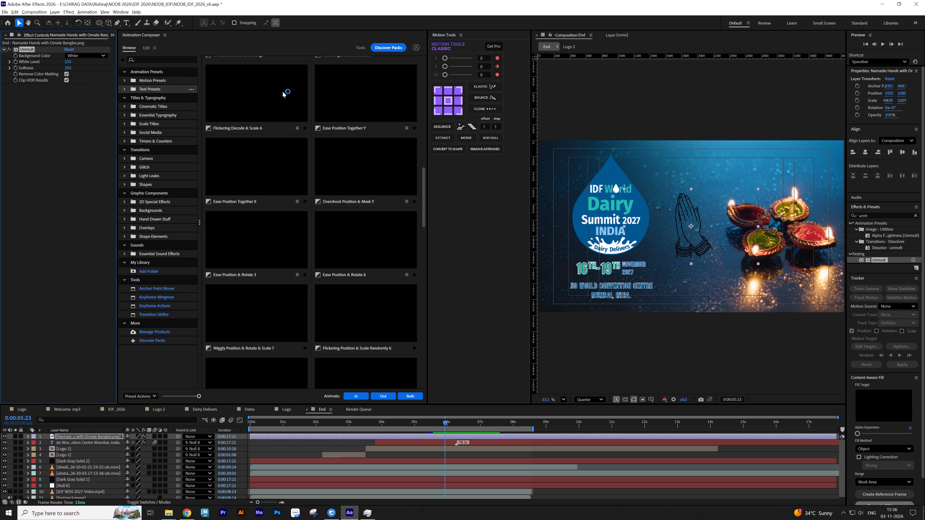
Apply the Fill effect to the Namaste hands layer after Unmult, with its color set to white, and deselect.
{"action": "left_click_drag", "start_coordinate": [882, 214], "coordinate": [816, 214]}
{"action": "key", "text": "shift+f"}
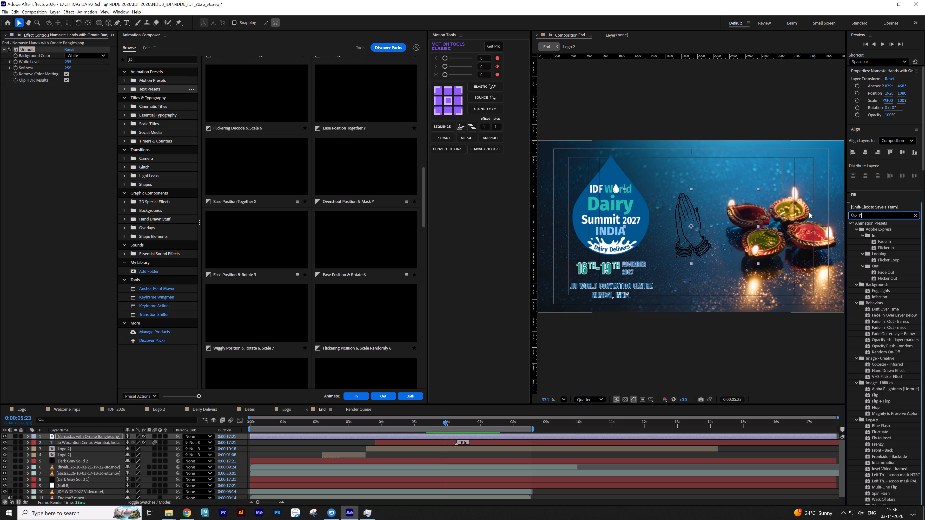
{"action": "type", "text": "ill"}
{"action": "left_click_drag", "start_coordinate": [881, 266], "coordinate": [100, 267]}
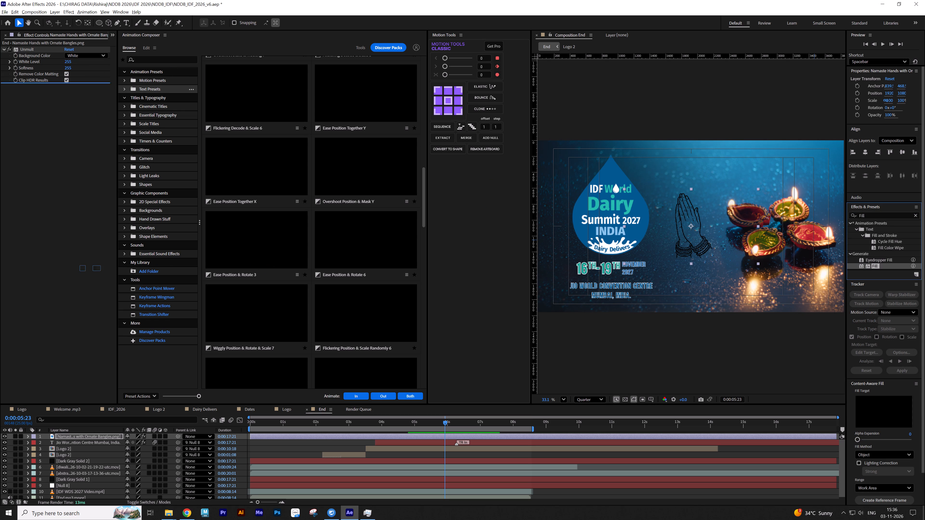
{"action": "left_click_drag", "start_coordinate": [100, 267], "coordinate": [83, 265]}
{"action": "left_click", "coordinate": [68, 105]}
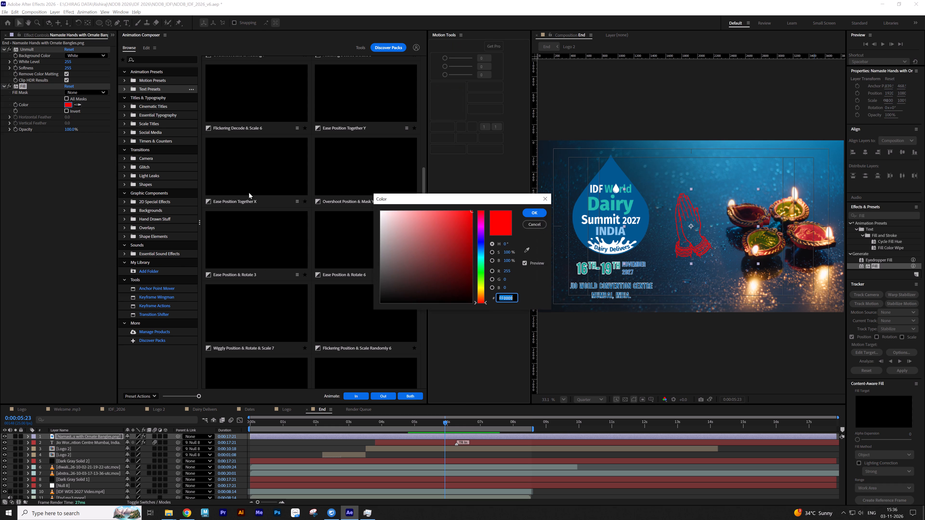
{"action": "left_click_drag", "start_coordinate": [447, 277], "coordinate": [305, 170]}
{"action": "left_click", "coordinate": [534, 216]}
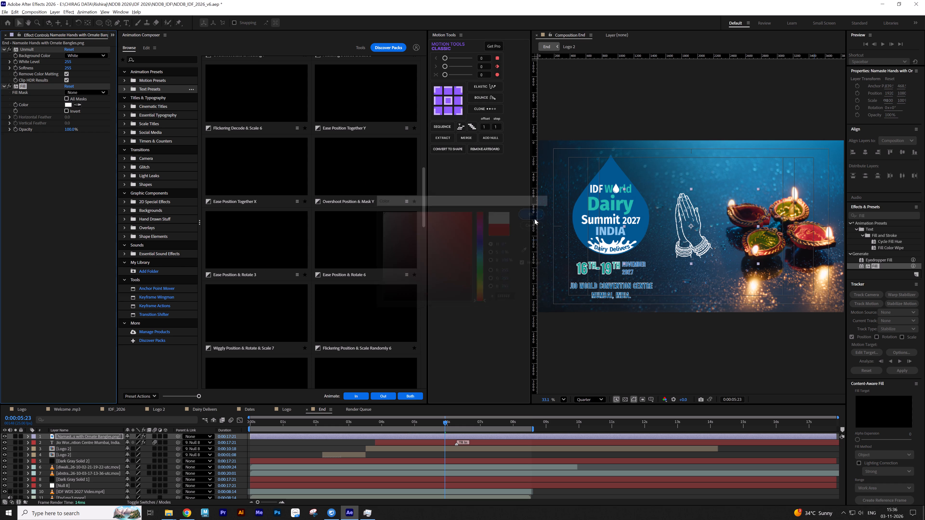
{"action": "left_click", "coordinate": [583, 454]}
{"action": "key", "text": "s"}
{"action": "key", "text": "s"}
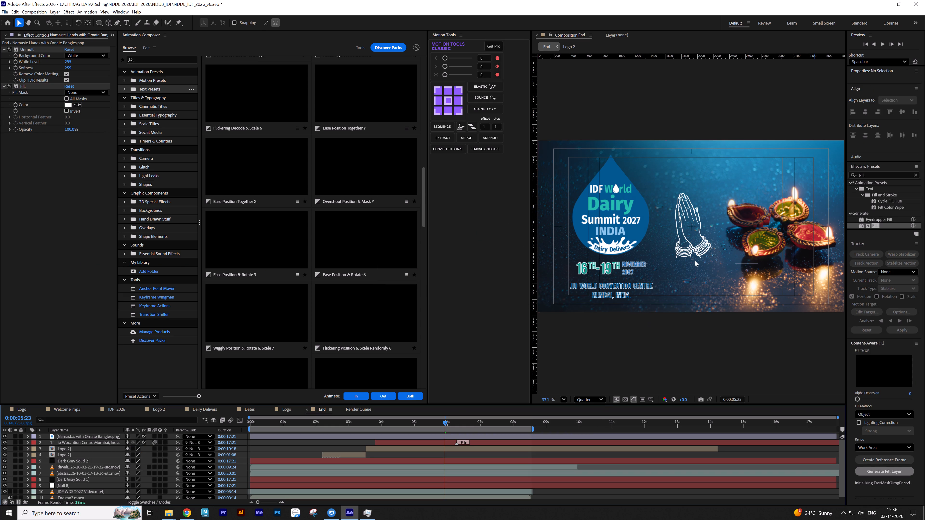
Scale the Diwali lamps video up to about 144% and shift it right to about x 2281, leaving room beside the lamps.
{"action": "middle_click_drag", "start_coordinate": [702, 259], "coordinate": [673, 248]}
{"action": "middle_click_drag", "start_coordinate": [672, 241], "coordinate": [701, 242]}
{"action": "scroll", "coordinate": [707, 241], "scroll_direction": "down", "scroll_amount": 3}
{"action": "left_click", "coordinate": [735, 268]}
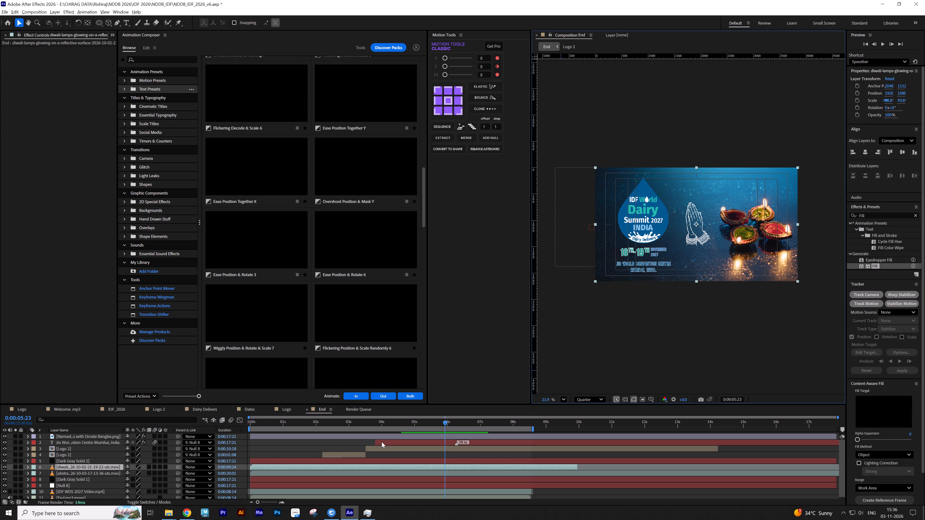
{"action": "key", "text": "s"}
{"action": "left_click_drag", "start_coordinate": [144, 473], "coordinate": [154, 470]}
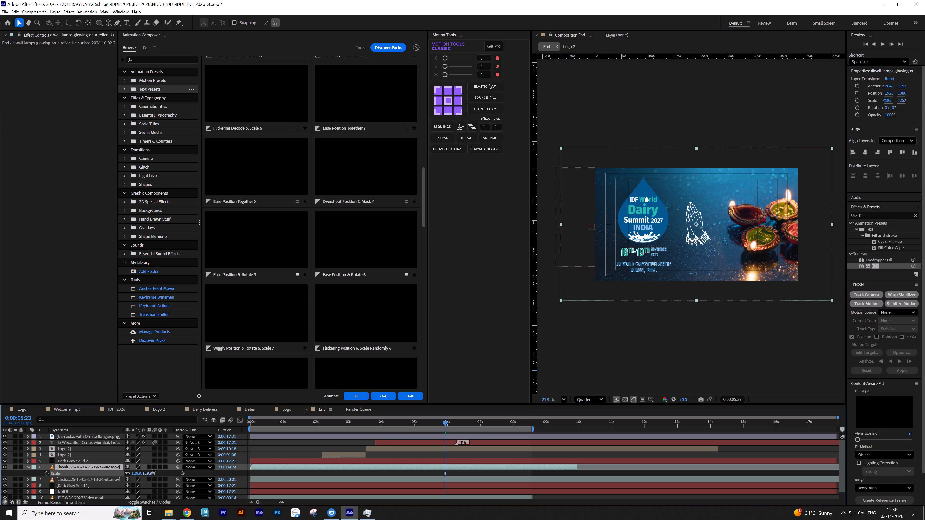
{"action": "left_click_drag", "start_coordinate": [154, 470], "coordinate": [158, 468]}
{"action": "left_click_drag", "start_coordinate": [624, 289], "coordinate": [656, 285]}
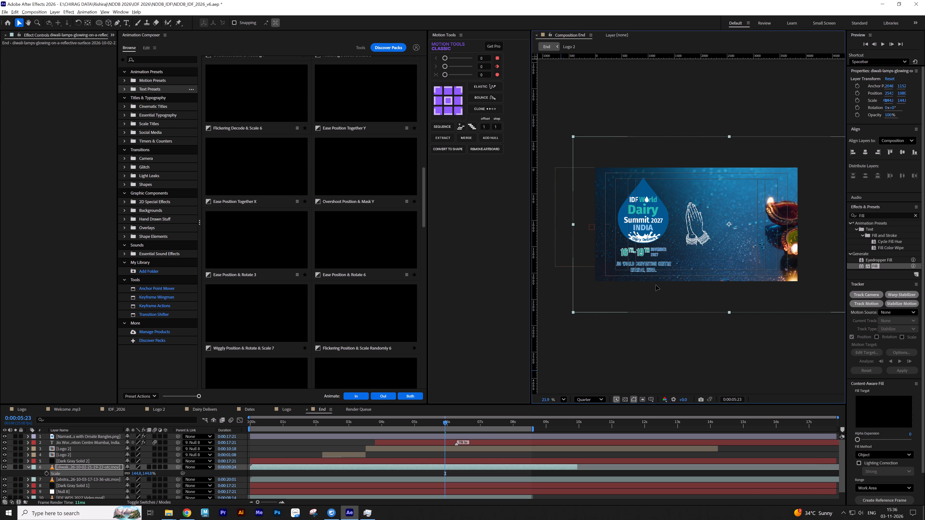
{"action": "left_click_drag", "start_coordinate": [656, 285], "coordinate": [643, 289]}
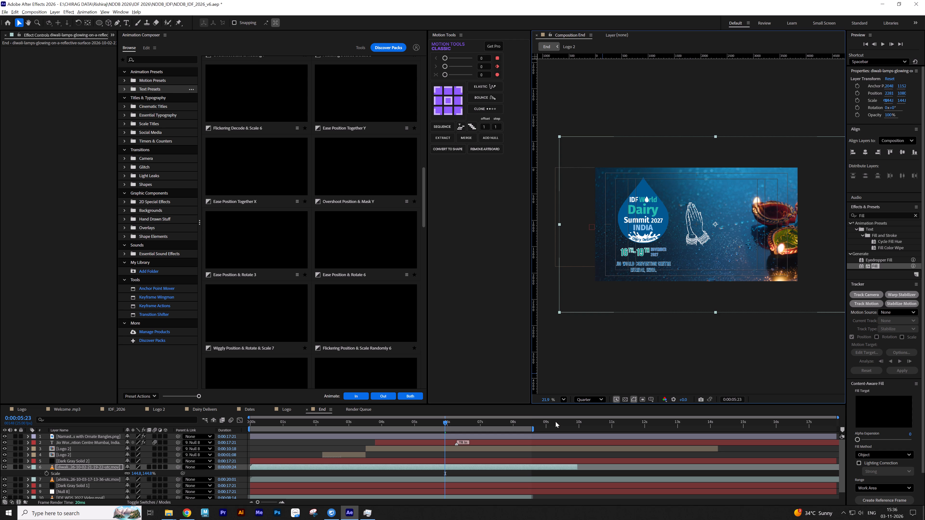
{"action": "left_click", "coordinate": [526, 455]}
{"action": "key", "text": "s"}
{"action": "key", "text": "s"}
Move the Namaste hands between the logo and the lamps, at about x 2436, and enlarge them to about 131%.
{"action": "left_click_drag", "start_coordinate": [699, 231], "coordinate": [721, 232]}
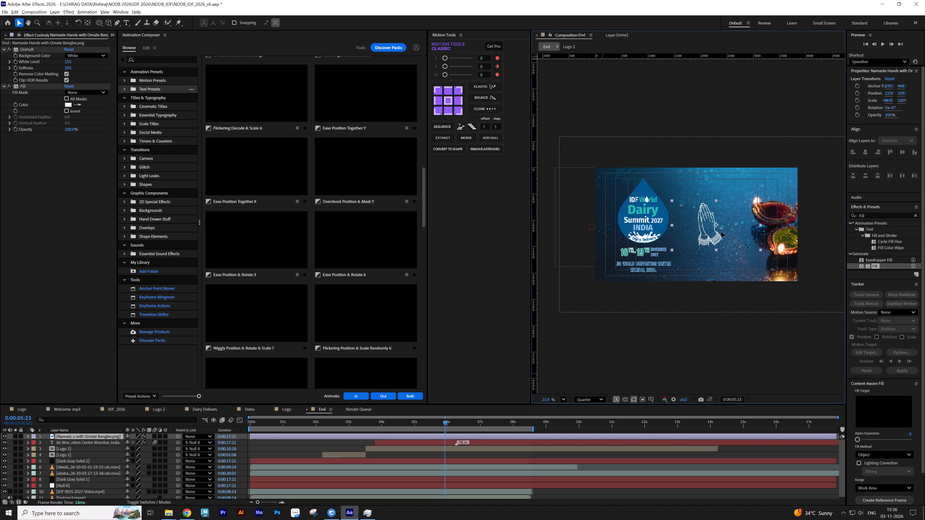
{"action": "left_click_drag", "start_coordinate": [721, 232], "coordinate": [726, 232]}
{"action": "left_click_drag", "start_coordinate": [768, 251], "coordinate": [781, 257]}
{"action": "key", "text": "ctrl+z"}
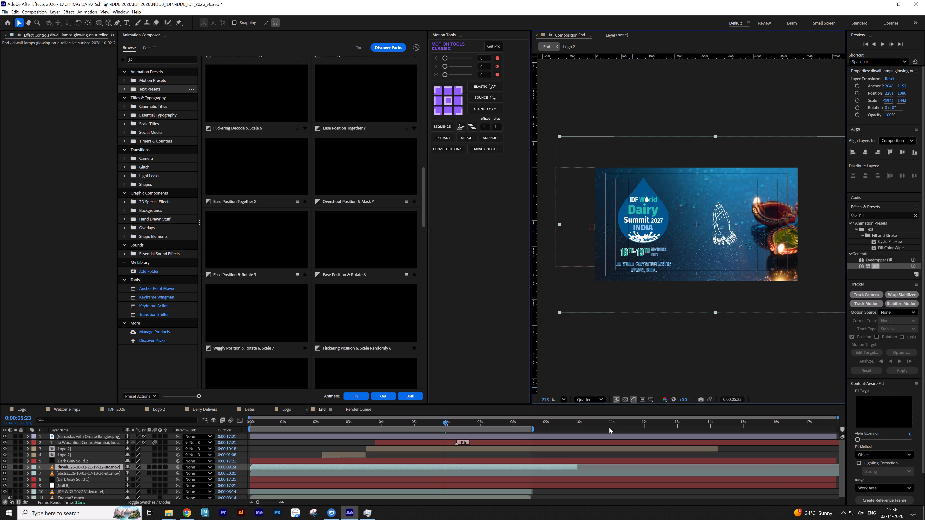
{"action": "left_click", "coordinate": [596, 455]}
{"action": "left_click", "coordinate": [735, 226]}
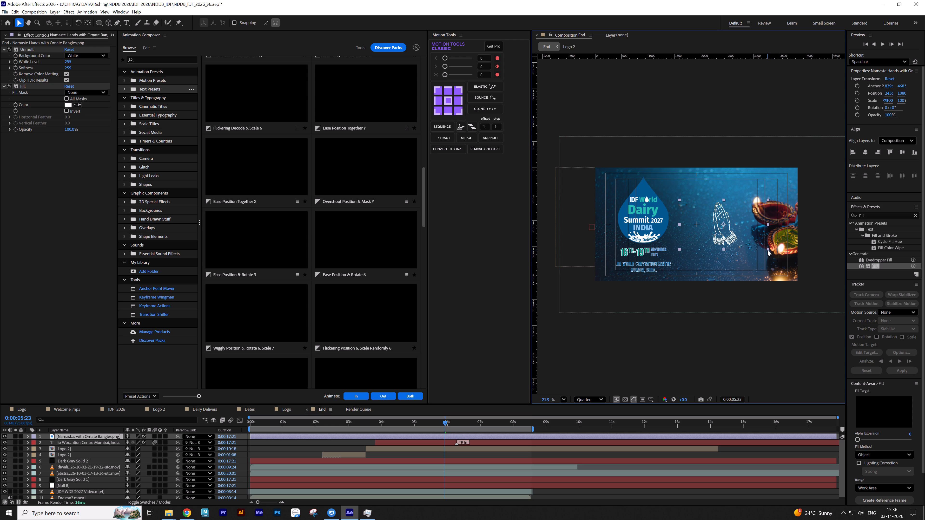
{"action": "left_click_drag", "start_coordinate": [767, 250], "coordinate": [781, 256]}
{"action": "left_click", "coordinate": [711, 236]}
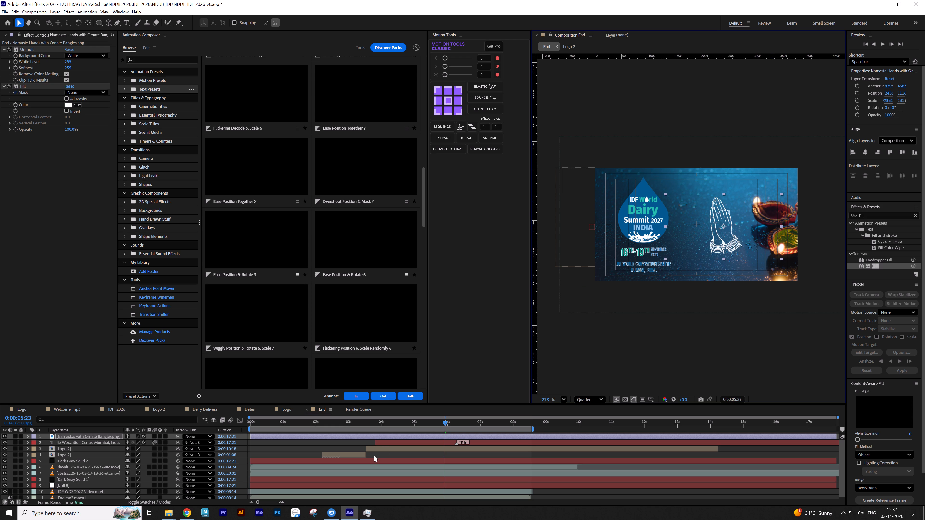
Move Null 8 right to about x 96 so the logo and event text sit closer to the Namaste hands.
{"action": "left_click", "coordinate": [373, 487]}
{"action": "left_click_drag", "start_coordinate": [590, 224], "coordinate": [601, 222]}
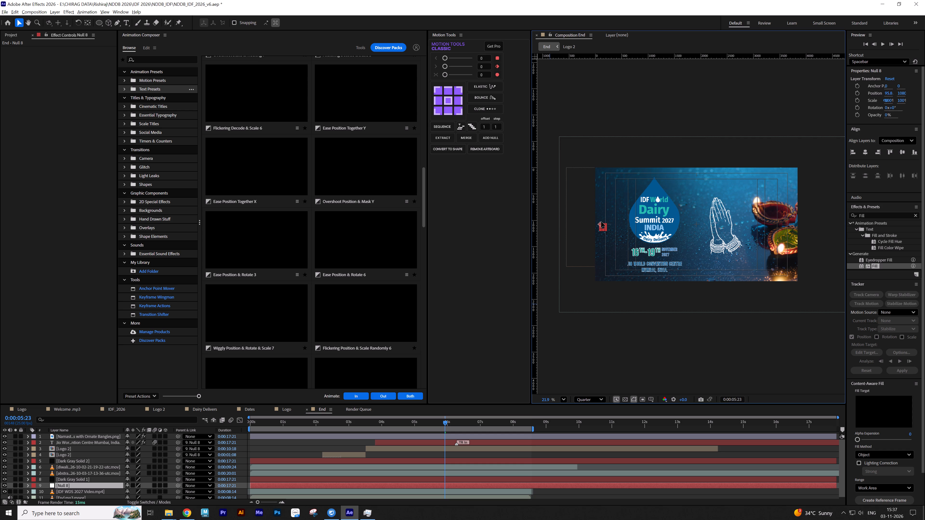
{"action": "left_click_drag", "start_coordinate": [601, 222], "coordinate": [603, 221]}
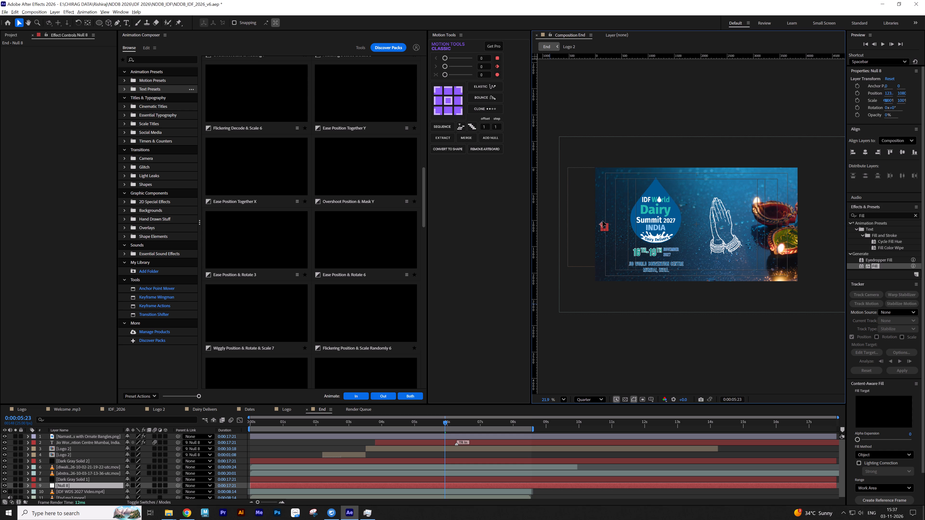
{"action": "left_click_drag", "start_coordinate": [603, 221], "coordinate": [601, 221]}
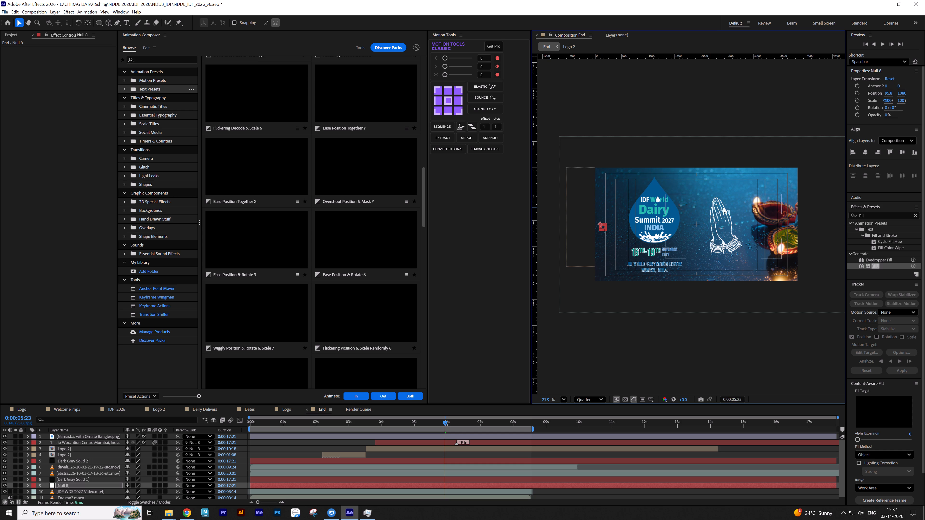
{"action": "left_click", "coordinate": [724, 208]}
{"action": "left_click", "coordinate": [770, 175]}
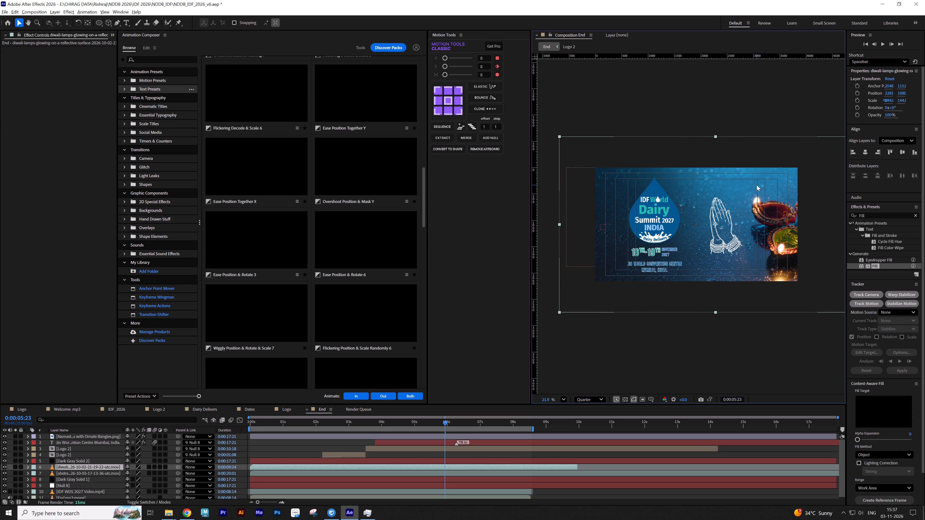
Fit the Diwali lamps video to the End composition frame.
{"action": "left_click", "coordinate": [560, 400]}
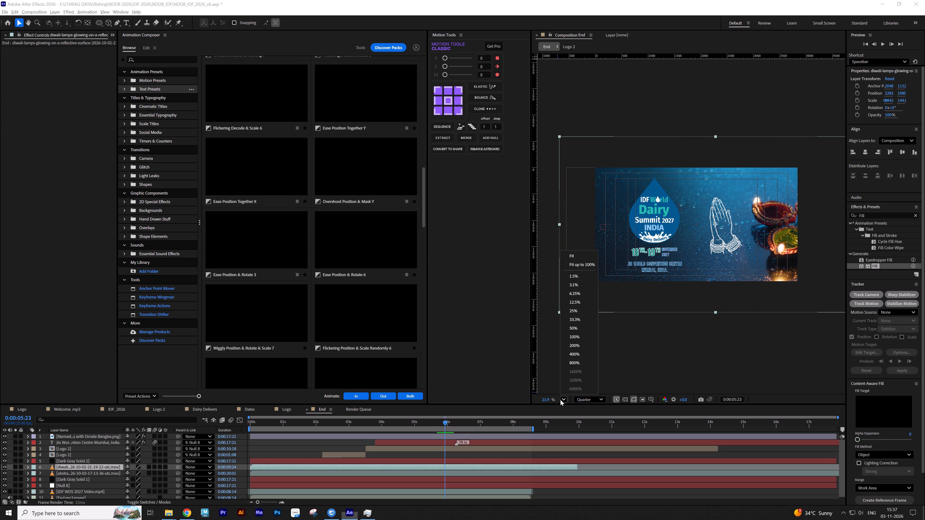
{"action": "left_click", "coordinate": [595, 260]}
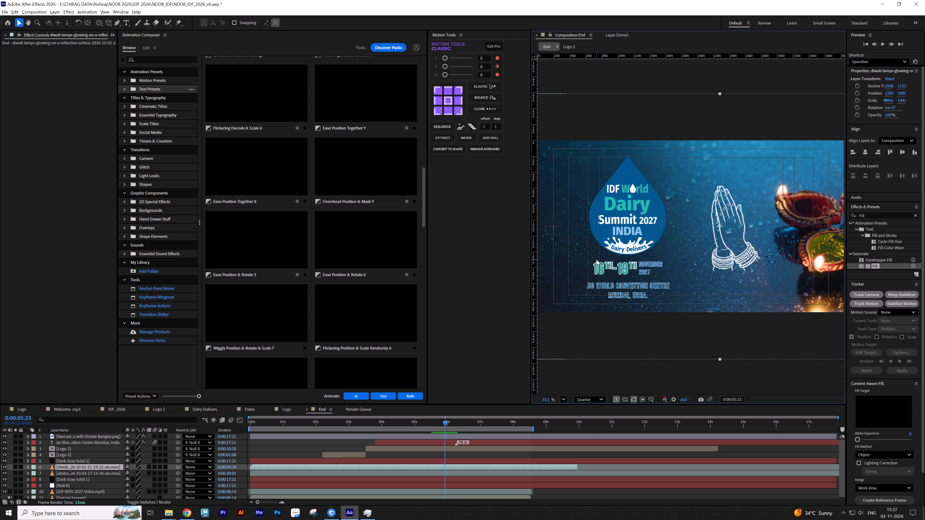
{"action": "scroll", "coordinate": [736, 279], "scroll_direction": "down", "scroll_amount": 2}
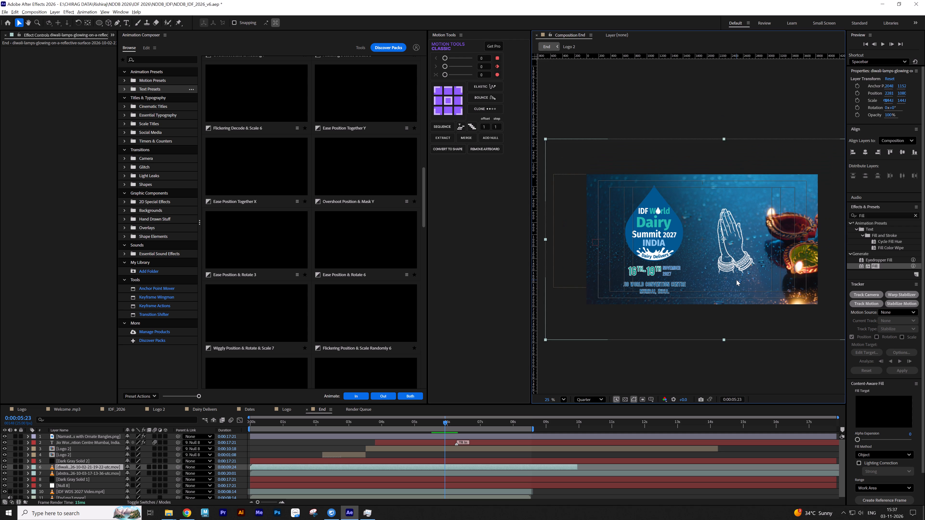
{"action": "scroll", "coordinate": [736, 280], "scroll_direction": "up", "scroll_amount": 1}
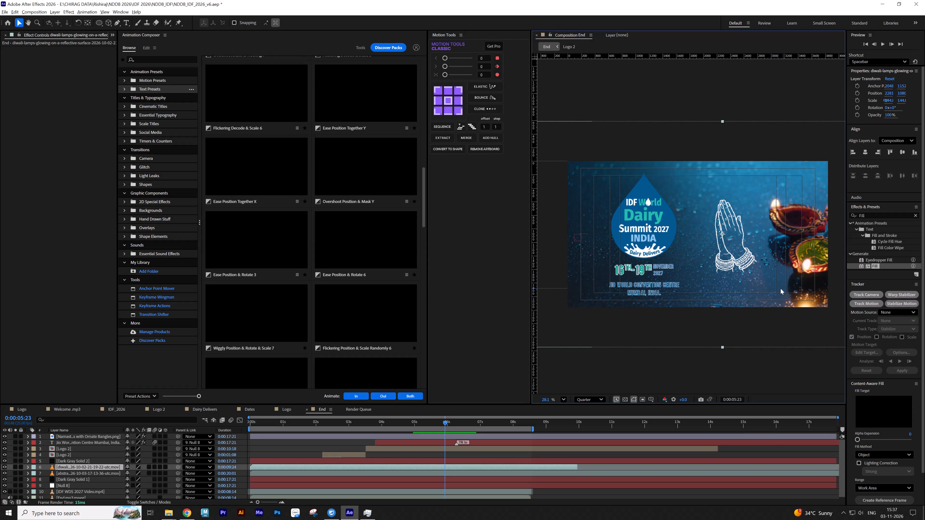
{"action": "key", "text": "ctrl+alt+f"}
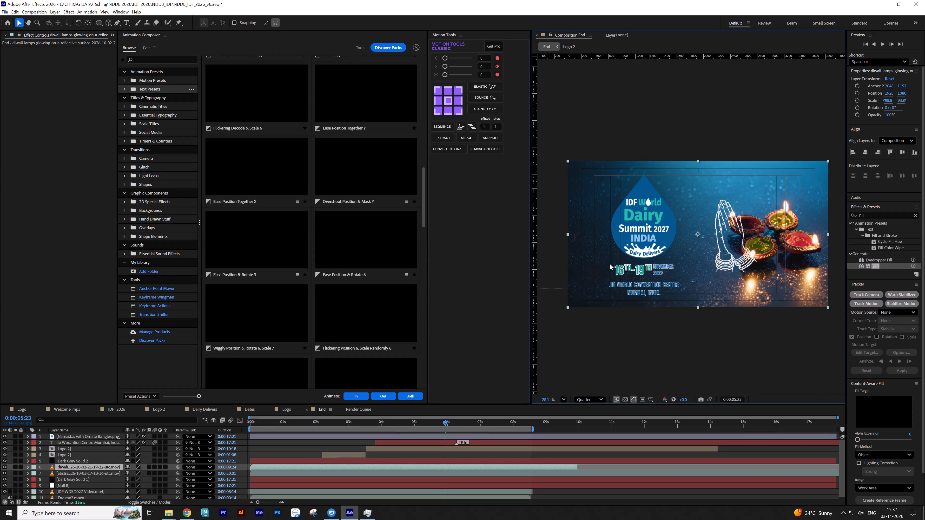
Hide the Namaste hands layer and save the project.
{"action": "left_click", "coordinate": [7, 433]}
{"action": "left_click", "coordinate": [5, 437]}
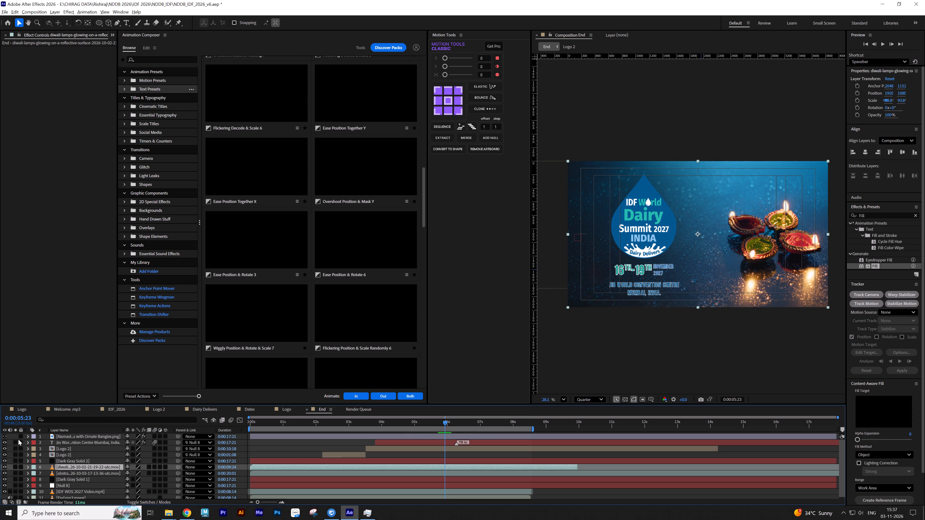
{"action": "left_click", "coordinate": [314, 446]}
{"action": "key", "text": "ctrl+s"}
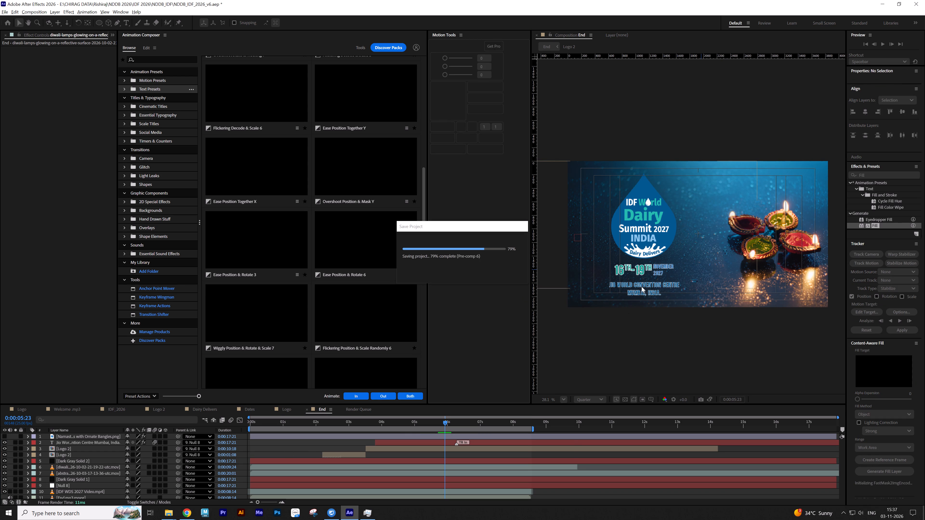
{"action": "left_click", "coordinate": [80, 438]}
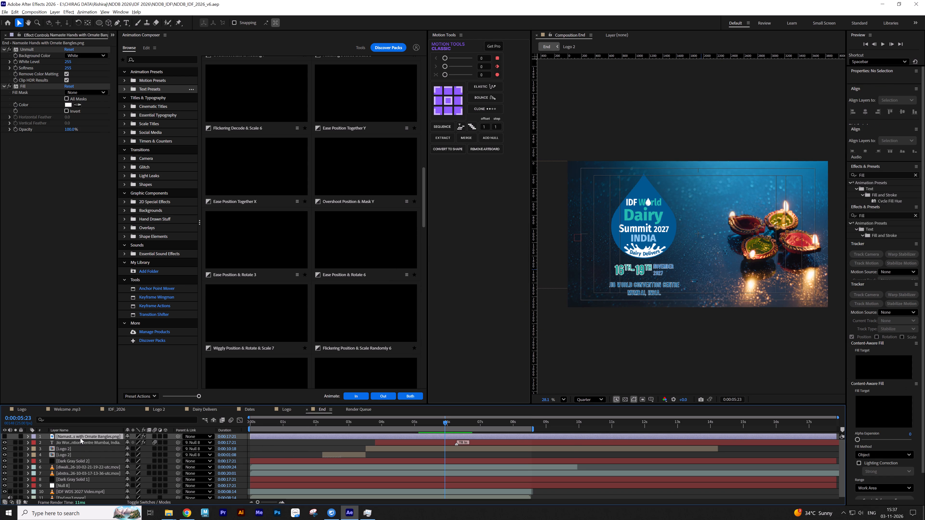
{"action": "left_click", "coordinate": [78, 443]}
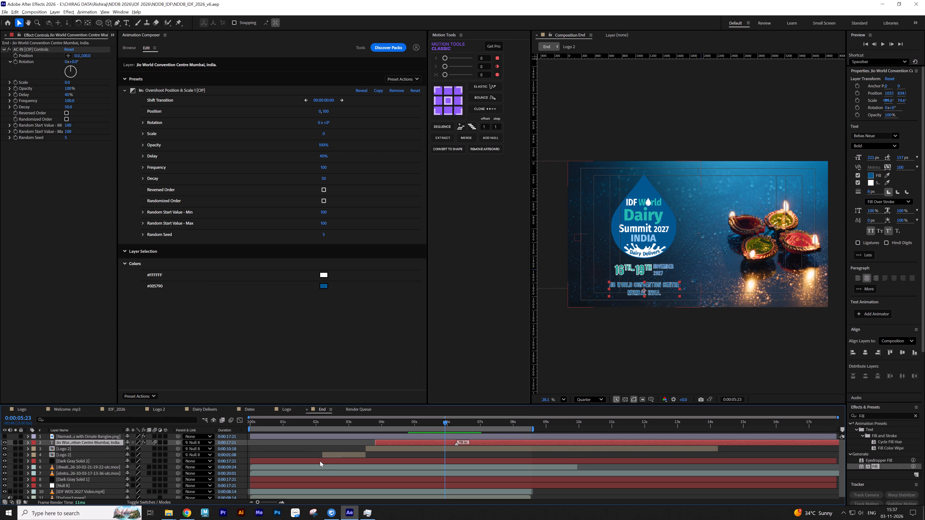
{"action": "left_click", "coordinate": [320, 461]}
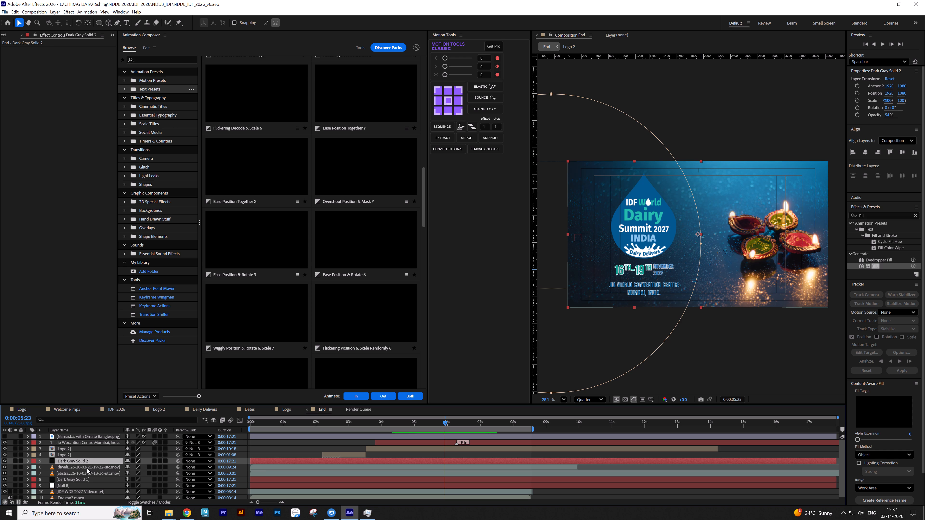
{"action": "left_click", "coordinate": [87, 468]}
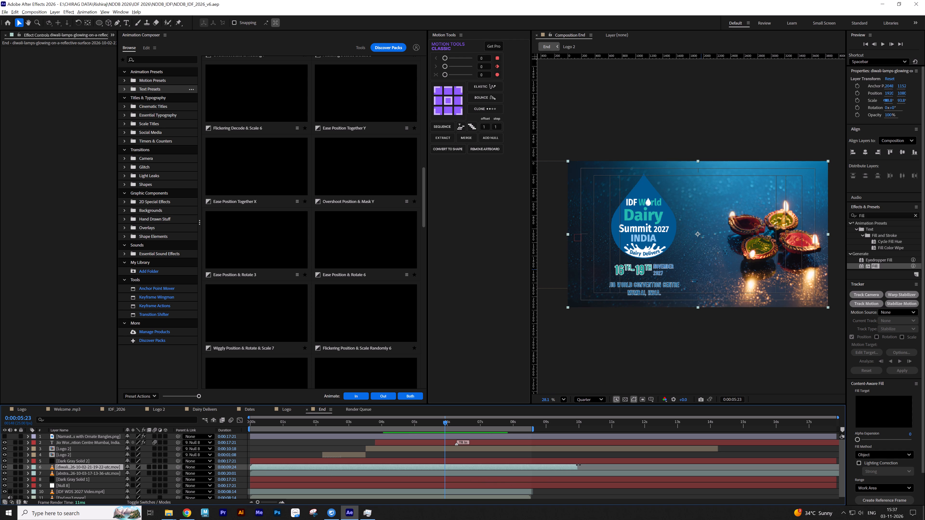
Reveal the End composition in the project, duplicate it, and open the copy.
{"action": "right_click", "coordinate": [322, 410]}
{"action": "left_click", "coordinate": [388, 303]}
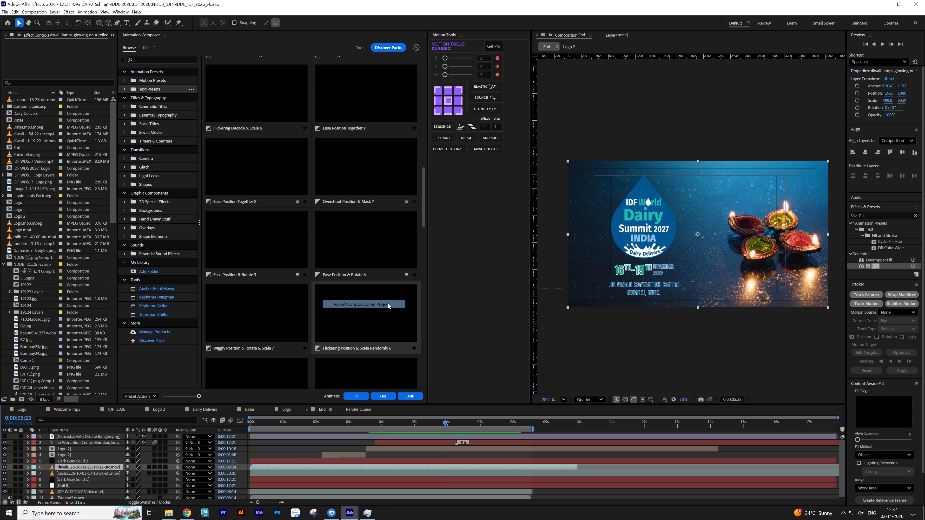
{"action": "key", "text": "ctrl+d"}
{"action": "double_click", "coordinate": [34, 152]}
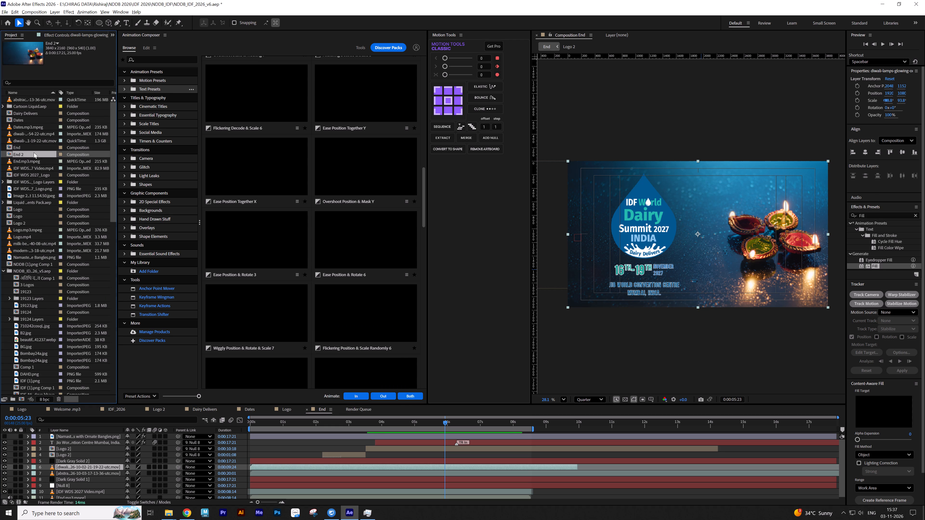
{"action": "left_click", "coordinate": [334, 446]}
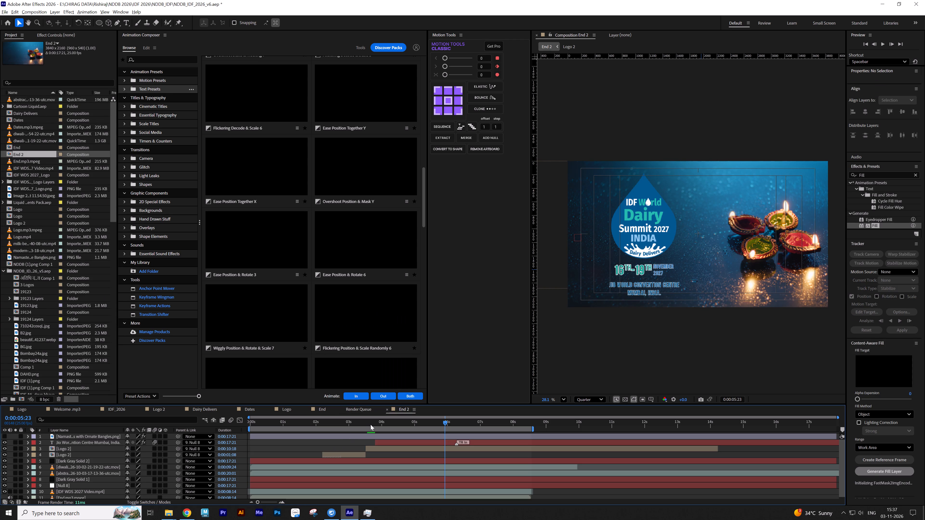
Return to the original End composition, fit it in an enlarged view, and set its preview resolution to Full.
{"action": "left_click", "coordinate": [324, 408]}
{"action": "key", "text": "grave"}
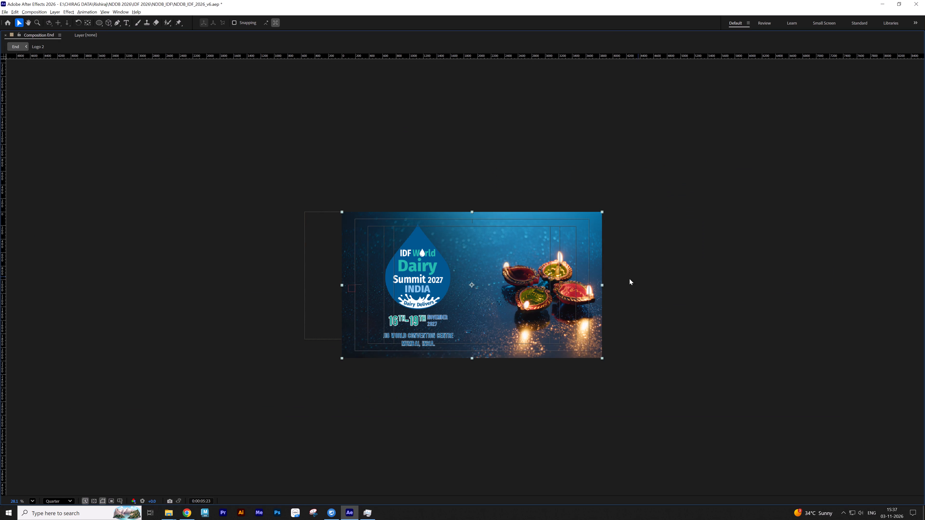
{"action": "left_click", "coordinate": [53, 501]}
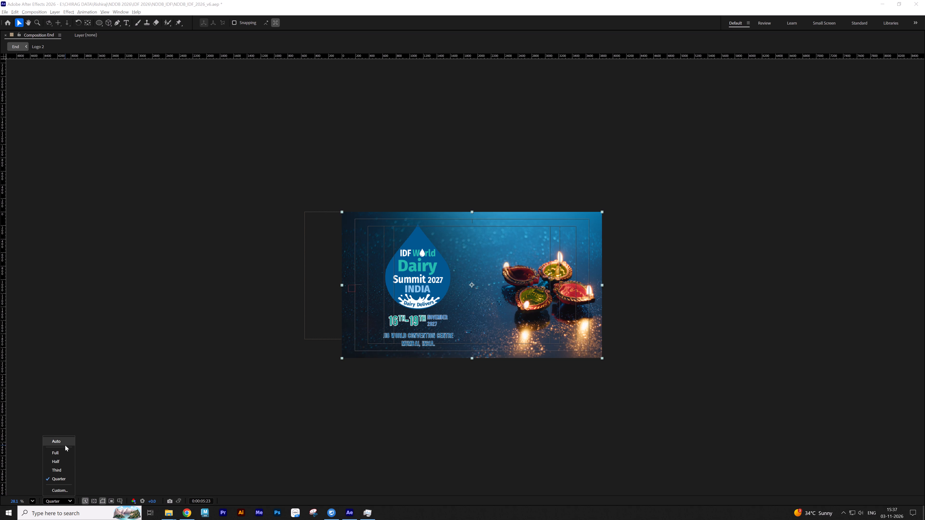
{"action": "left_click", "coordinate": [33, 500]}
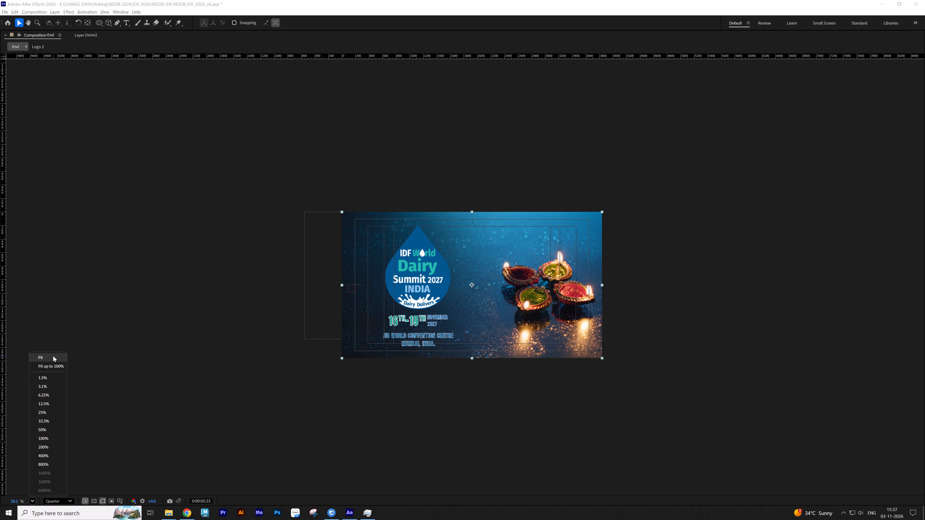
{"action": "left_click", "coordinate": [53, 356]}
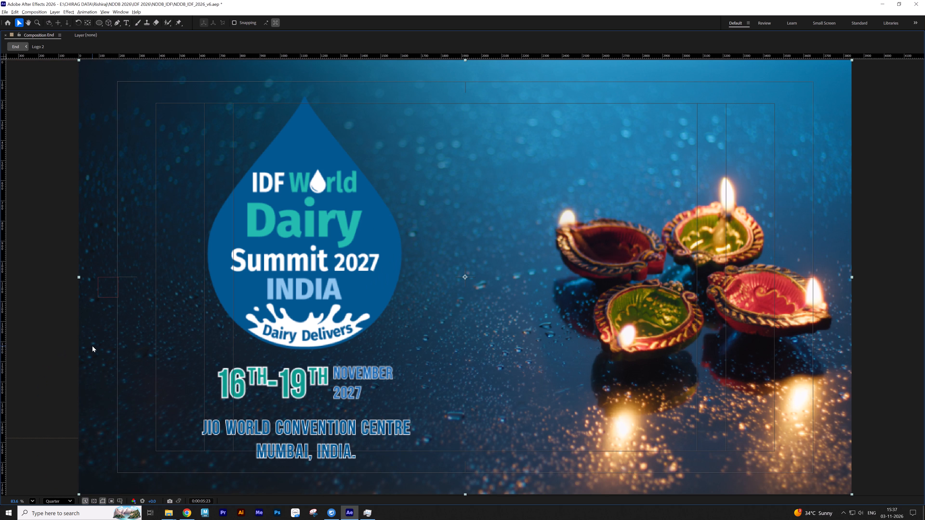
{"action": "key", "text": "grave"}
{"action": "key", "text": "grave"}
{"action": "left_click", "coordinate": [59, 502]}
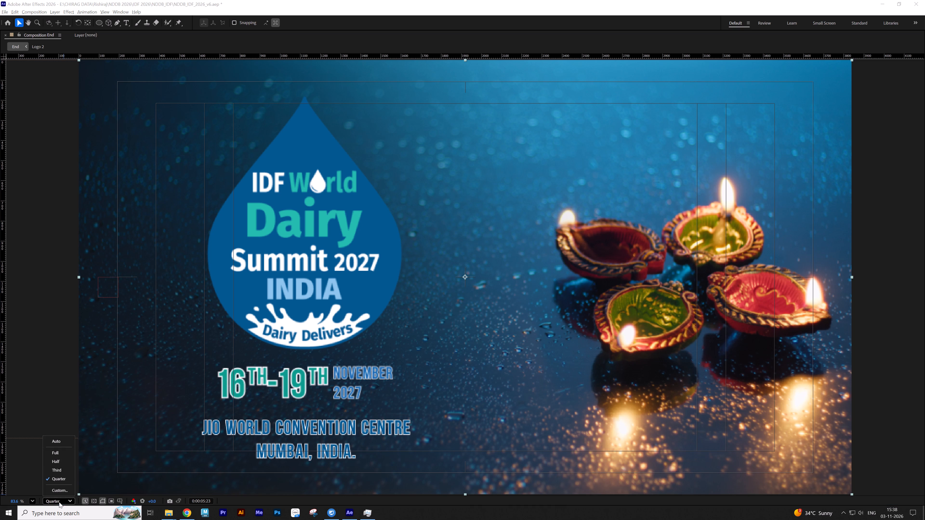
{"action": "left_click", "coordinate": [61, 453]}
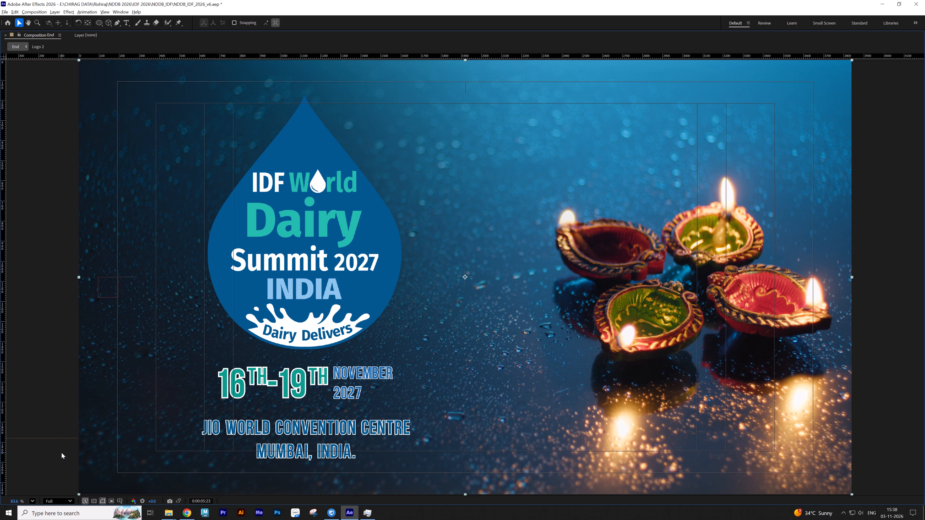
{"action": "key", "text": "grave"}
Enlarge the Diwali lamps video to about 120% and shift it left to about x 1394, keeping the frame's right edge covered.
{"action": "scroll", "coordinate": [687, 241], "scroll_direction": "down", "scroll_amount": 1}
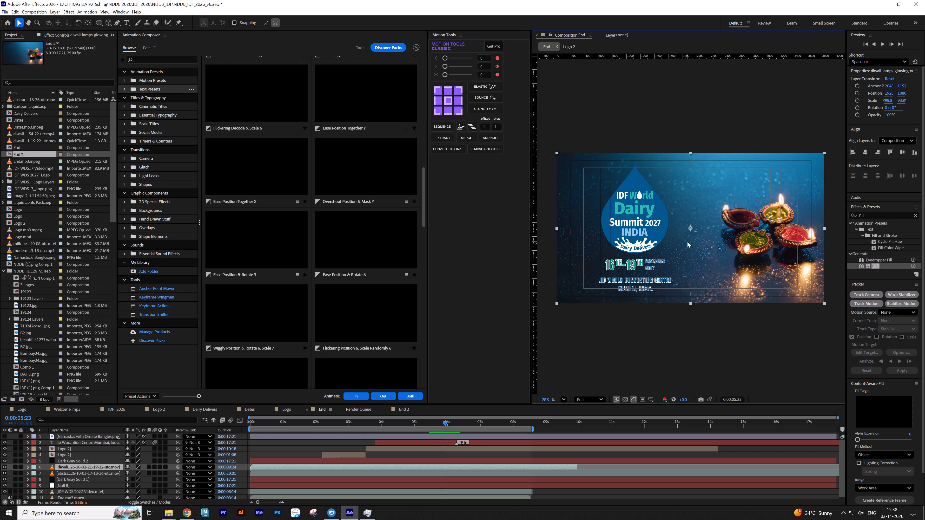
{"action": "left_click", "coordinate": [789, 245]}
{"action": "left_click_drag", "start_coordinate": [824, 228], "coordinate": [818, 228]}
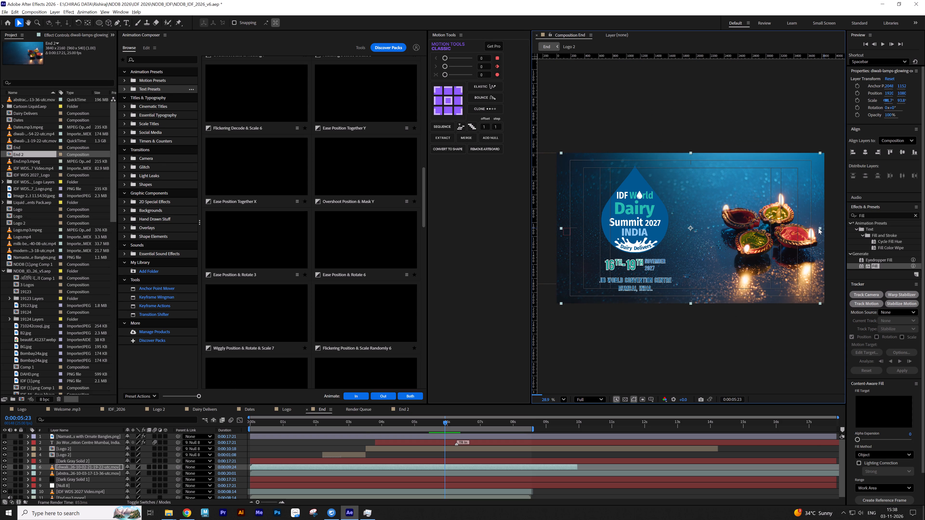
{"action": "left_click_drag", "start_coordinate": [818, 228], "coordinate": [837, 228]}
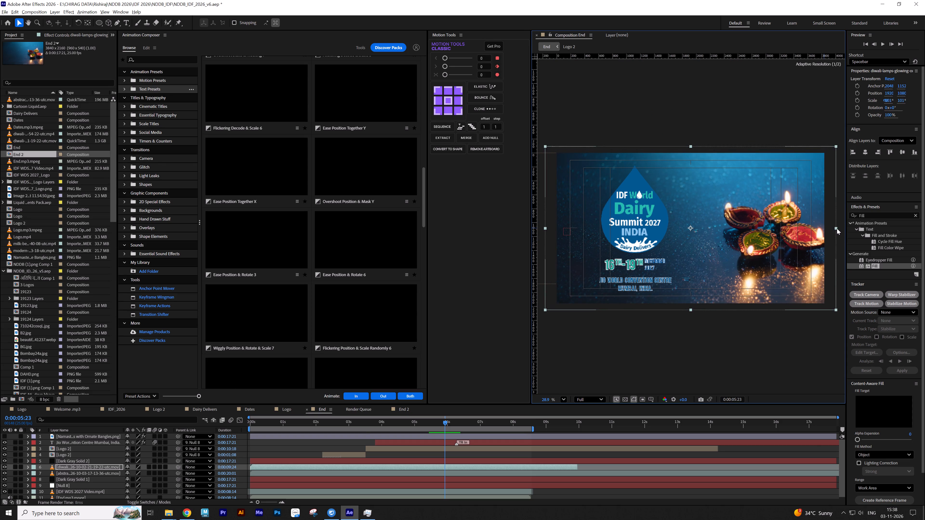
{"action": "left_click_drag", "start_coordinate": [837, 228], "coordinate": [840, 229]}
{"action": "left_click_drag", "start_coordinate": [827, 229], "coordinate": [812, 228]}
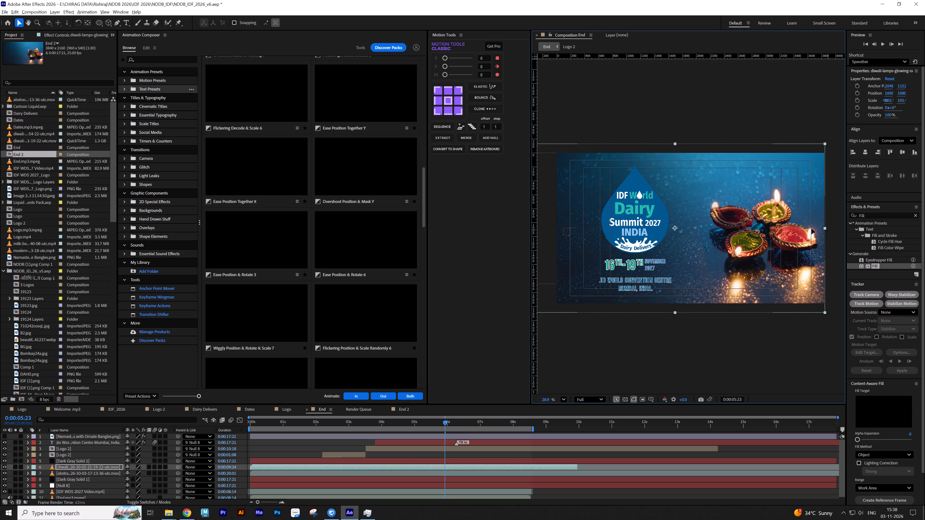
{"action": "left_click_drag", "start_coordinate": [812, 228], "coordinate": [813, 228]}
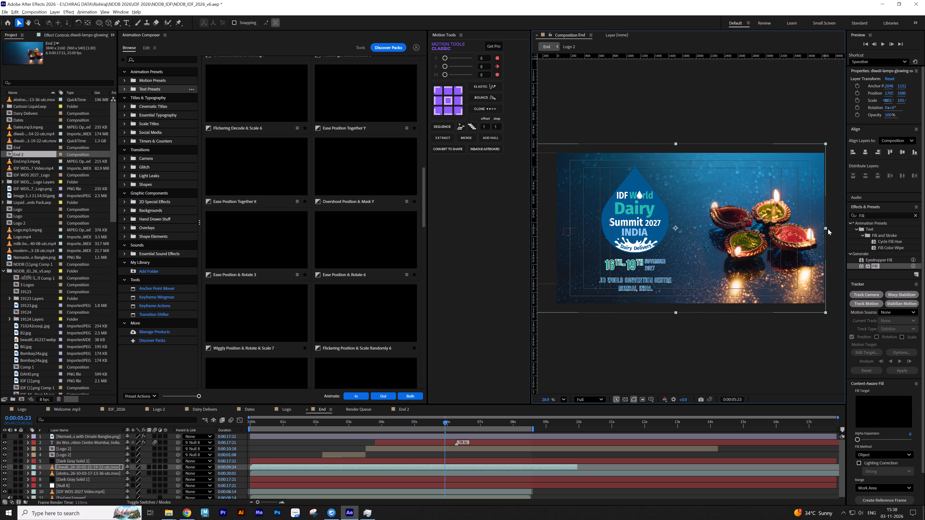
{"action": "left_click_drag", "start_coordinate": [826, 228], "coordinate": [847, 236]}
{"action": "left_click_drag", "start_coordinate": [824, 239], "coordinate": [807, 237]}
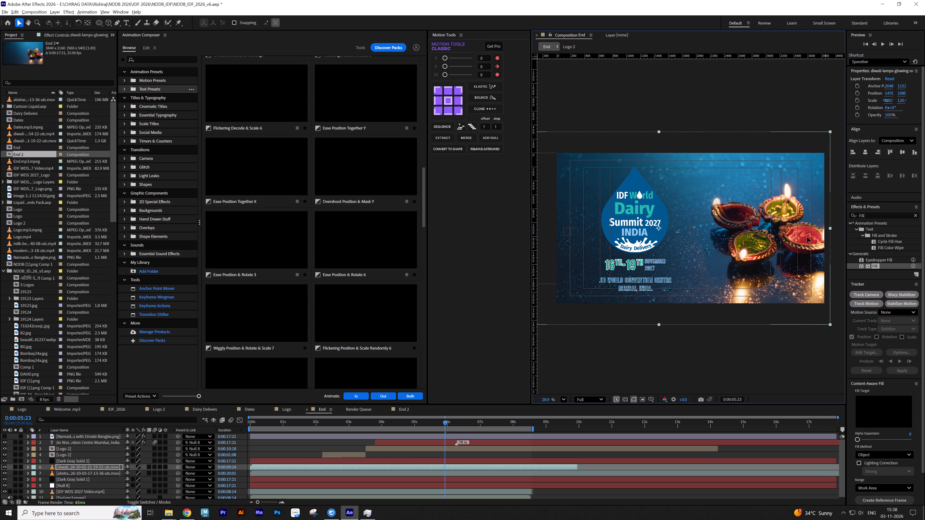
{"action": "left_click_drag", "start_coordinate": [807, 237], "coordinate": [803, 238]}
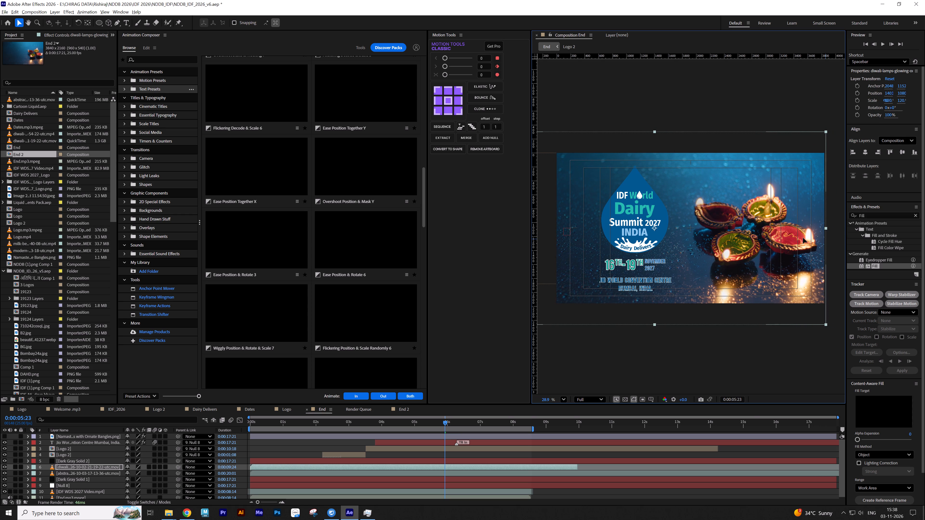
{"action": "left_click_drag", "start_coordinate": [803, 238], "coordinate": [803, 238]}
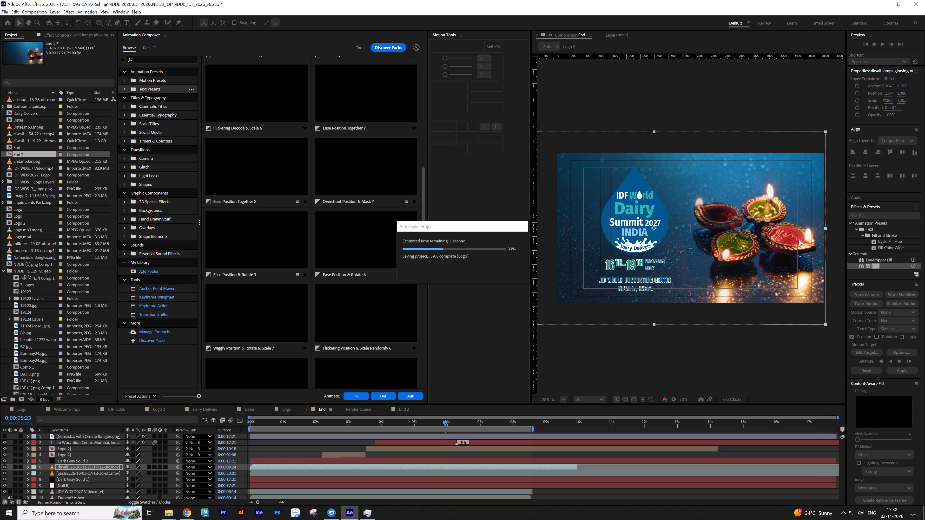
Select Null 8 and move it slightly left, close to the frame's left edge, shifting the logo and event text away from the lamps.
{"action": "key", "text": "grave"}
{"action": "scroll", "coordinate": [434, 311], "scroll_direction": "up", "scroll_amount": 4}
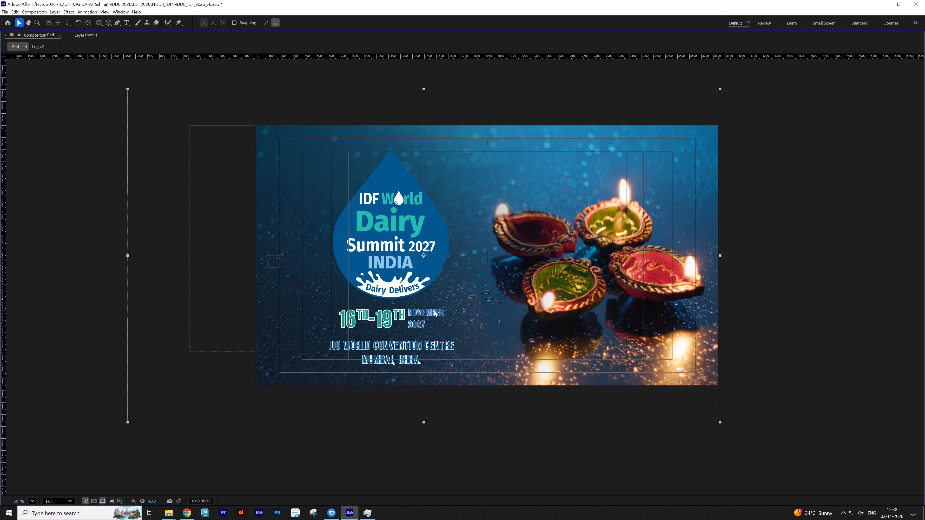
{"action": "scroll", "coordinate": [513, 300], "scroll_direction": "up", "scroll_amount": 2}
{"action": "middle_click_drag", "start_coordinate": [541, 288], "coordinate": [523, 303]}
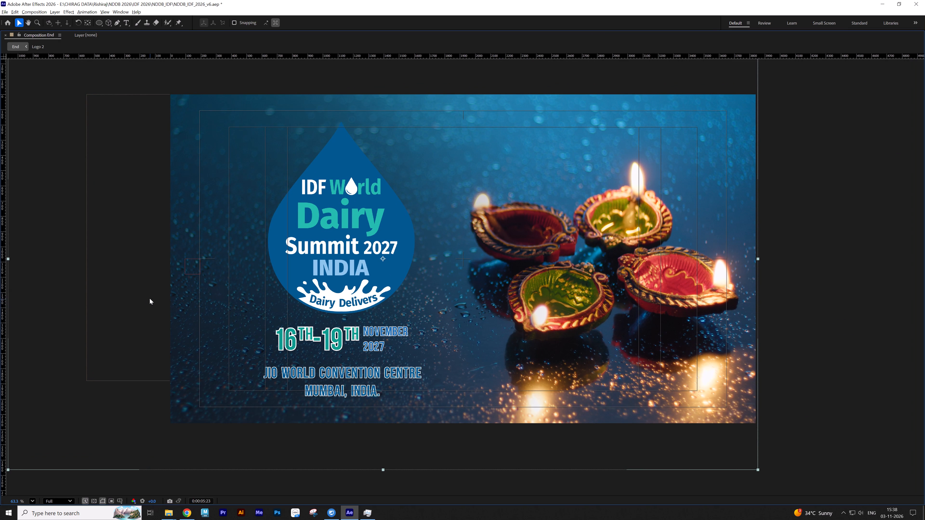
{"action": "left_click", "coordinate": [189, 264]}
{"action": "left_click", "coordinate": [185, 260]}
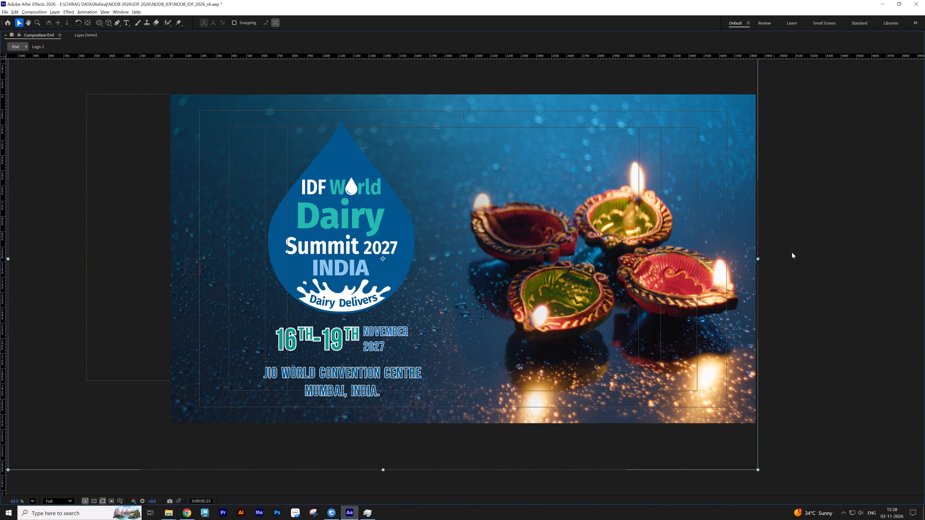
{"action": "left_click", "coordinate": [792, 252]}
{"action": "left_click", "coordinate": [186, 262]}
{"action": "key", "text": "grave"}
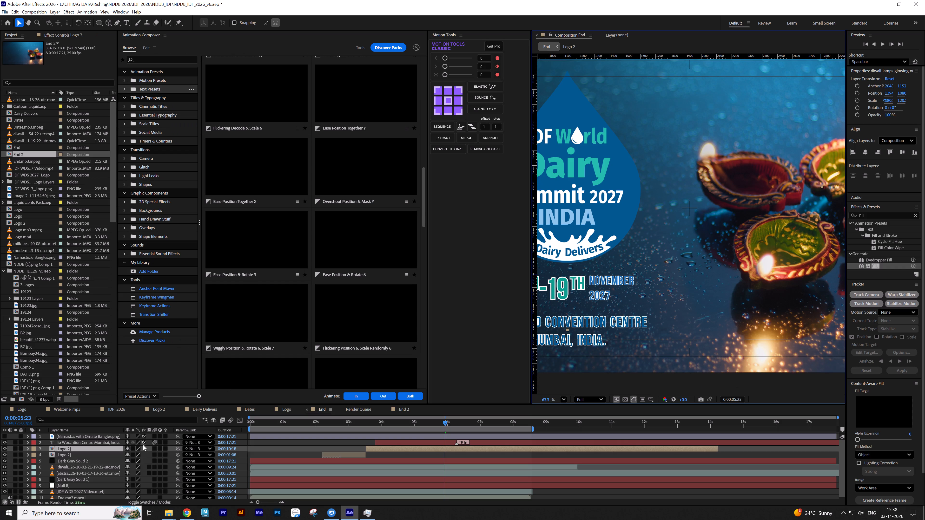
{"action": "left_click", "coordinate": [74, 486]}
{"action": "key", "text": "grave"}
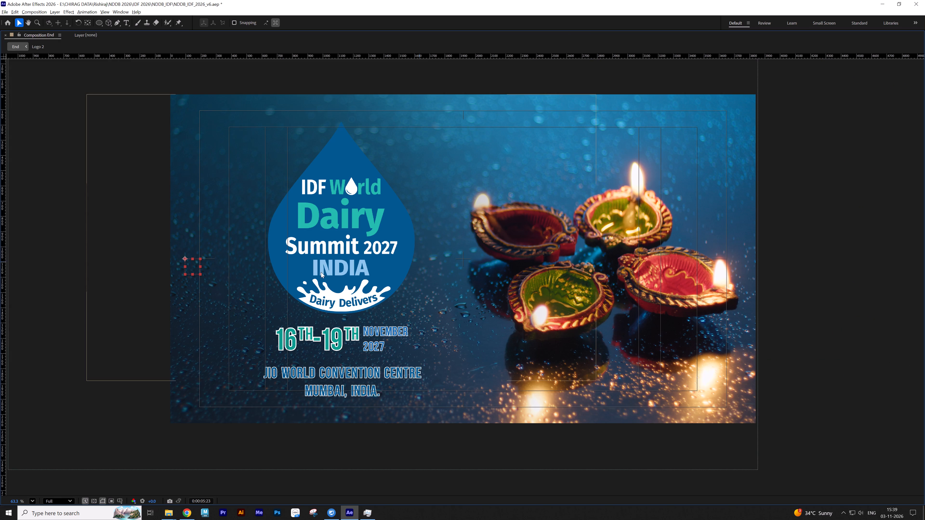
{"action": "left_click_drag", "start_coordinate": [185, 259], "coordinate": [174, 260]}
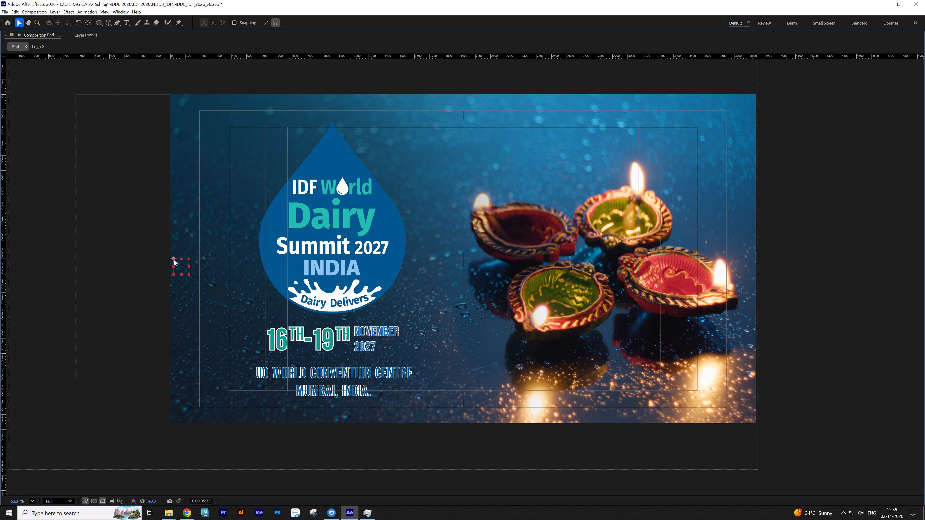
Nudge Null 8 slightly further left, shifting the logo and event text with it, and deselect it.
{"action": "left_click_drag", "start_coordinate": [174, 260], "coordinate": [173, 260]}
{"action": "left_click", "coordinate": [833, 251]}
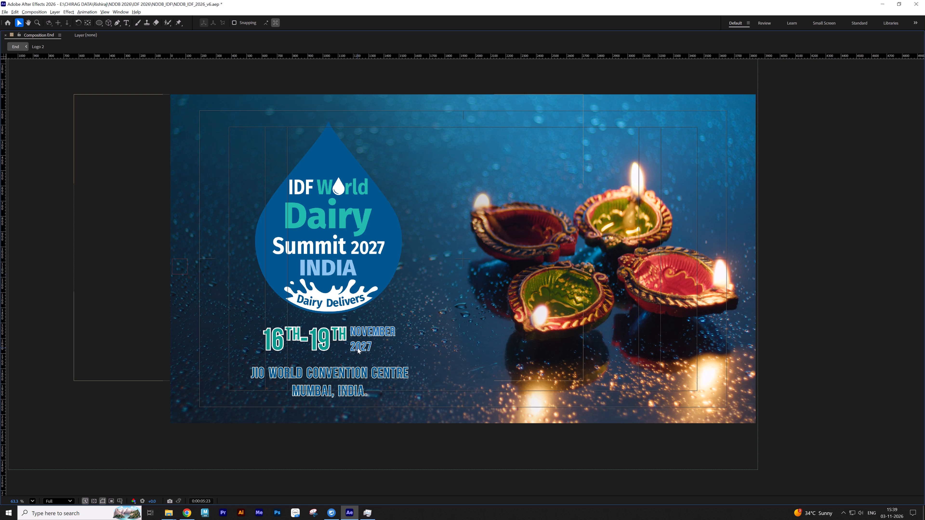
Remove the stroke from the Jio World Convention Centre Mumbai, India text and change its fill to white.
{"action": "key", "text": "grave"}
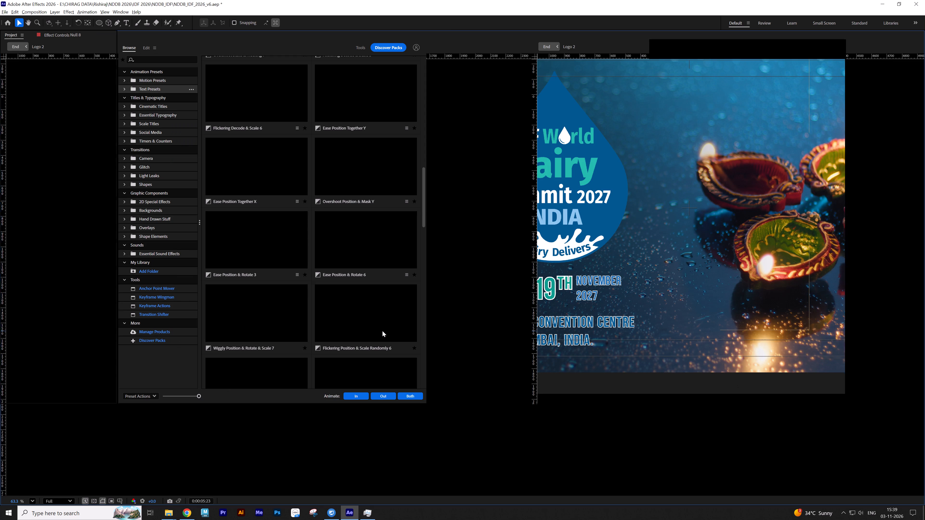
{"action": "left_click", "coordinate": [617, 320]}
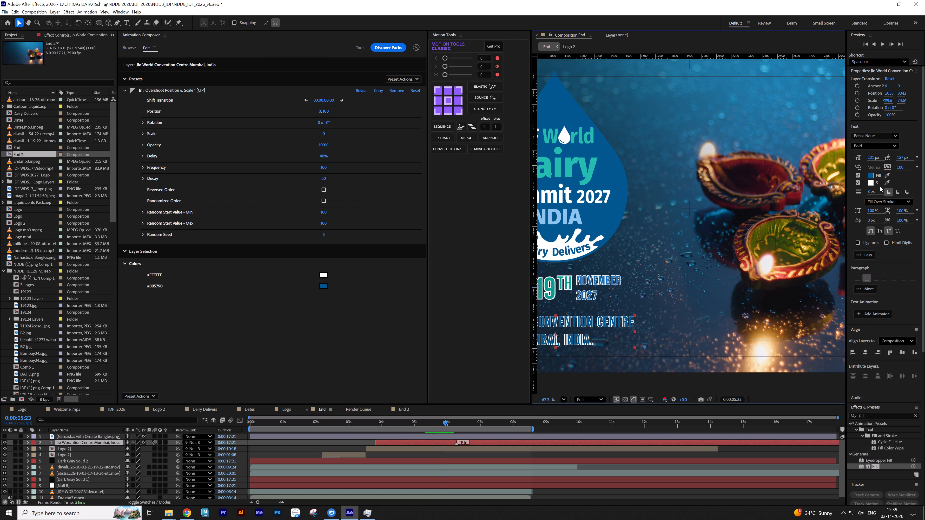
{"action": "left_click", "coordinate": [860, 183]}
{"action": "key", "text": "grave"}
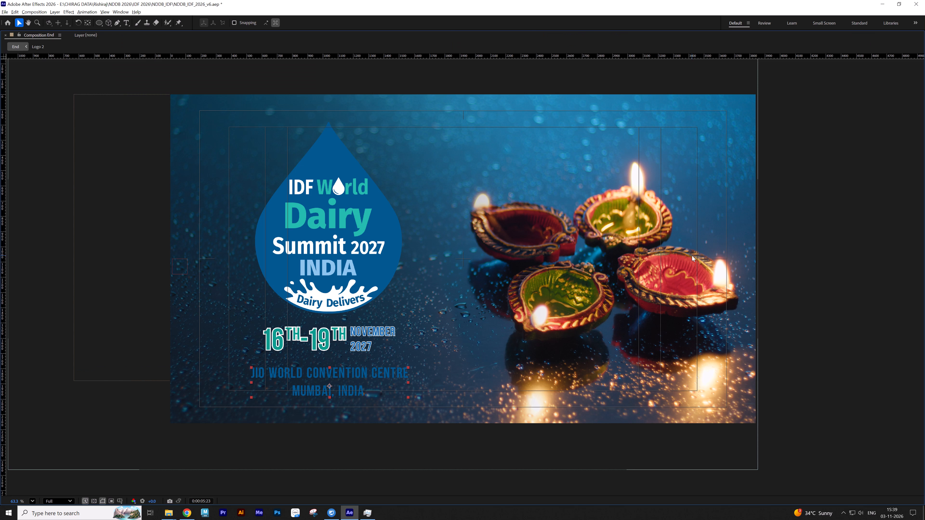
{"action": "key", "text": "grave"}
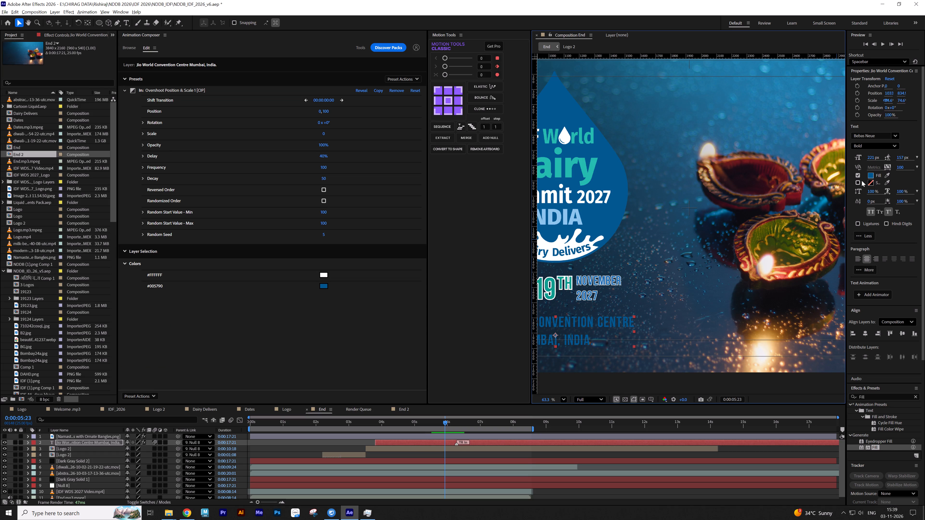
{"action": "left_click", "coordinate": [859, 182]}
{"action": "left_click", "coordinate": [886, 175]}
{"action": "left_click", "coordinate": [871, 184]}
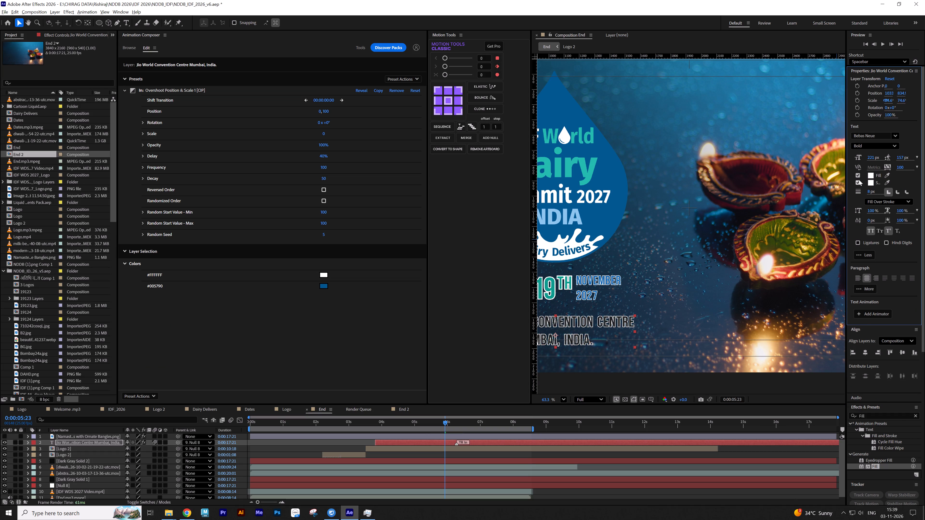
{"action": "left_click", "coordinate": [859, 182]}
{"action": "key", "text": "grave"}
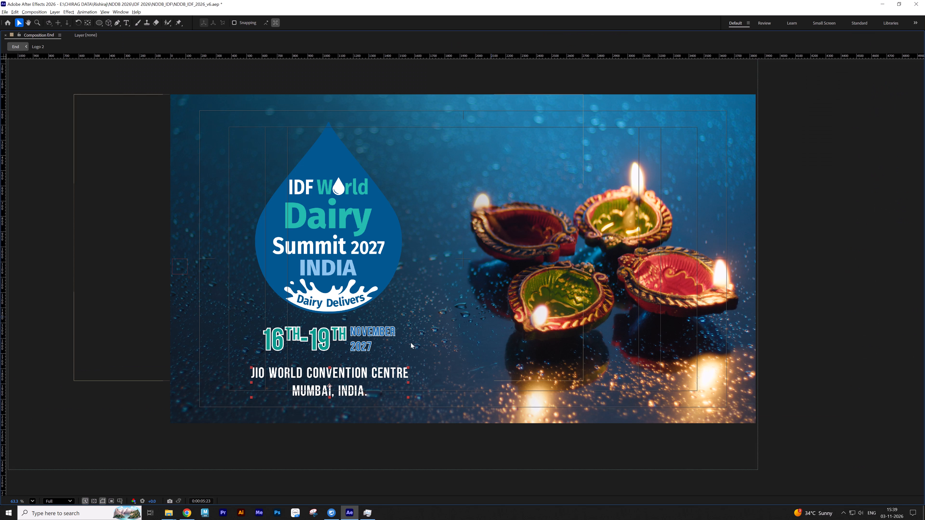
{"action": "key", "text": "grave"}
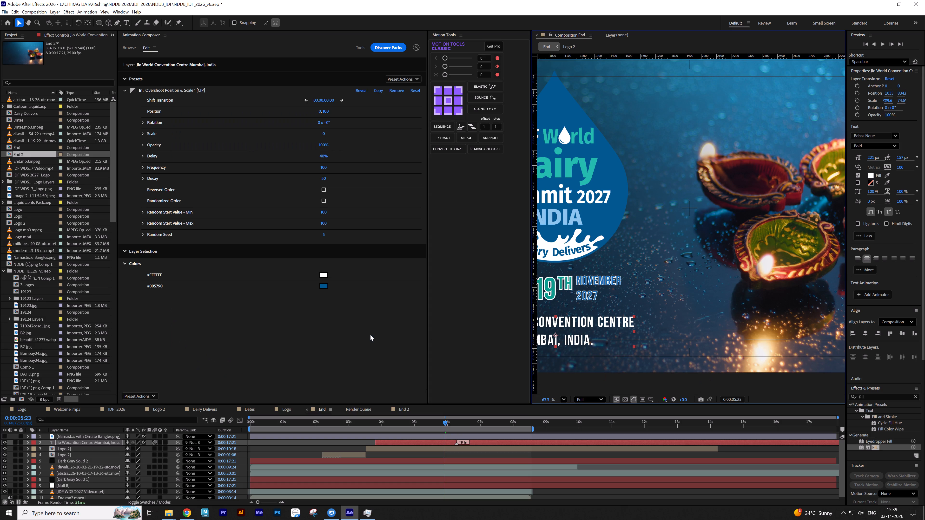
In the Logo 2 composition, remove the stroke from the 16th-19th and November 2027 texts and set their fill to white (FFFFFF).
{"action": "middle_click_drag", "start_coordinate": [596, 281], "coordinate": [742, 267]}
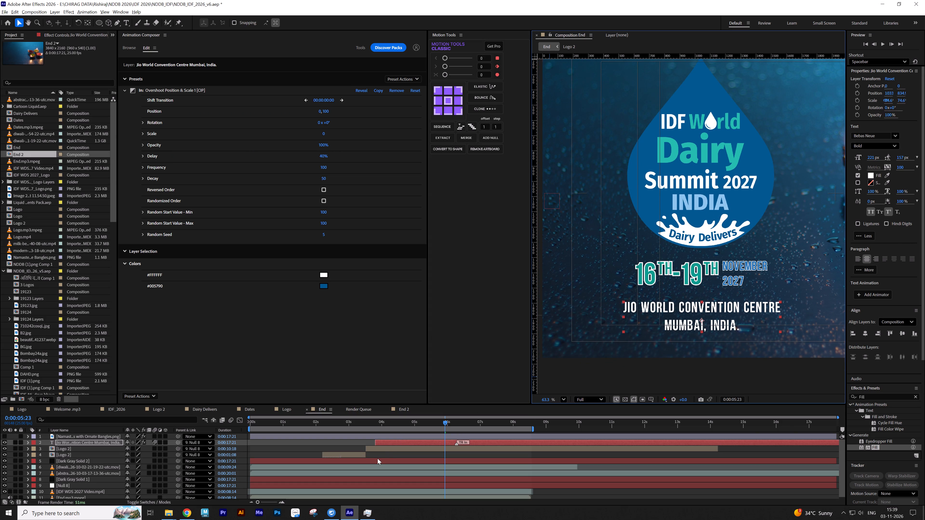
{"action": "double_click", "coordinate": [385, 447]}
{"action": "left_click", "coordinate": [707, 286]}
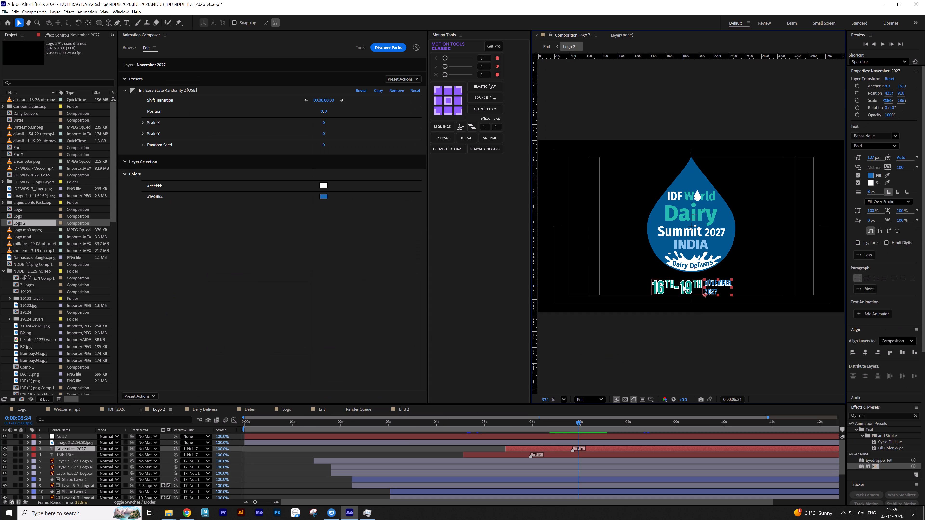
{"action": "left_click", "coordinate": [683, 286], "text": "shift"}
{"action": "left_click", "coordinate": [857, 183]}
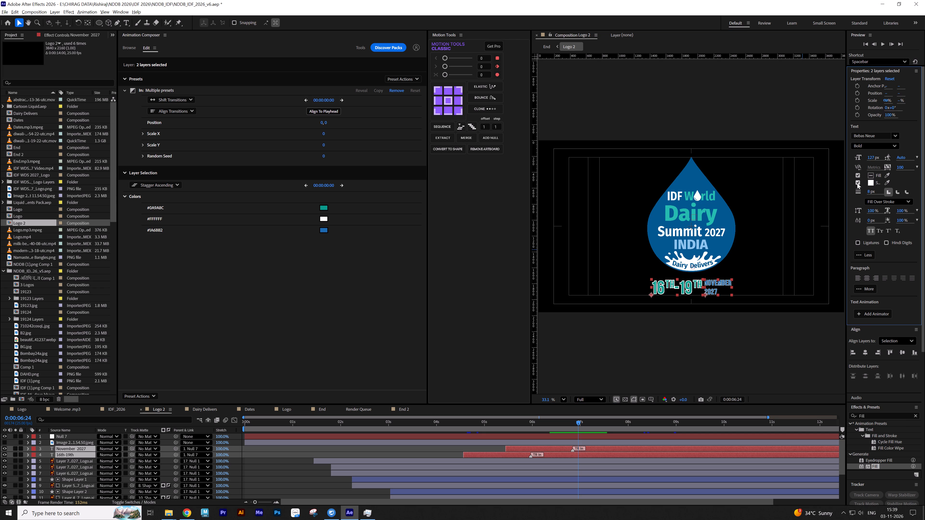
{"action": "left_click", "coordinate": [871, 176]}
{"action": "left_click_drag", "start_coordinate": [404, 234], "coordinate": [334, 185]}
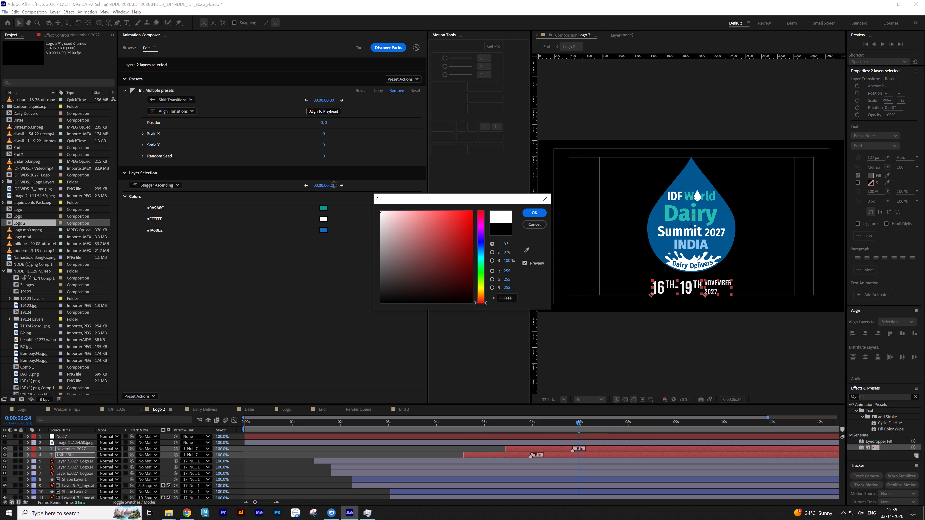
{"action": "left_click_drag", "start_coordinate": [334, 185], "coordinate": [335, 184]}
{"action": "left_click", "coordinate": [537, 213]}
{"action": "left_click", "coordinate": [301, 462]}
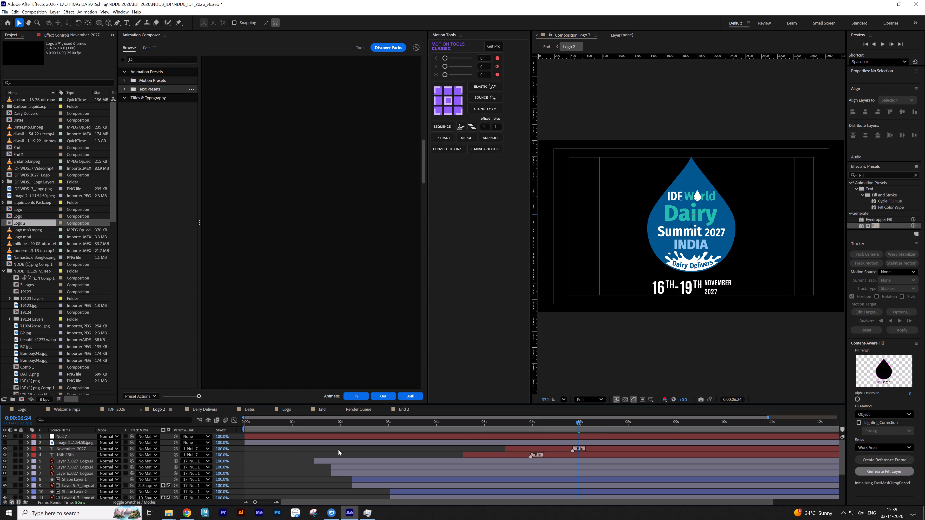
{"action": "key", "text": "grave"}
{"action": "key", "text": "grave"}
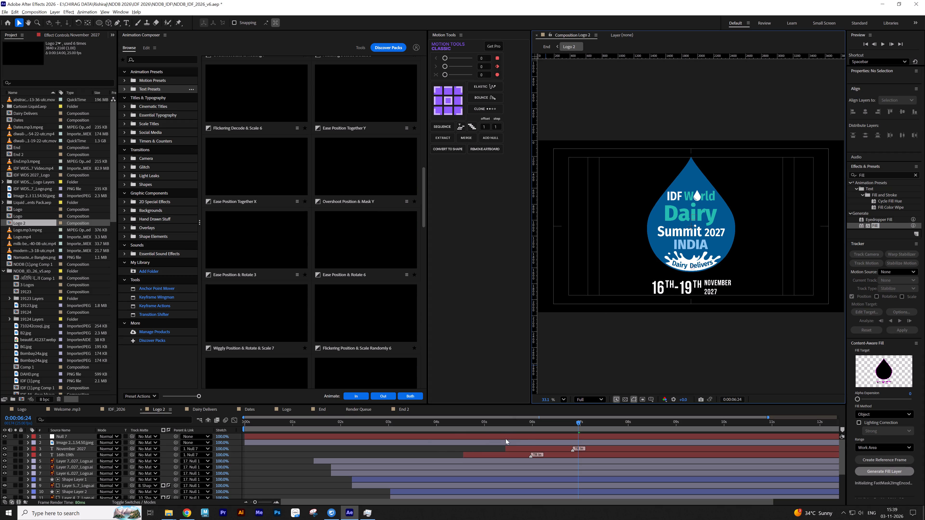
Return to the End composition and save the project.
{"action": "key", "text": "Tab"}
{"action": "left_click", "coordinate": [467, 430]}
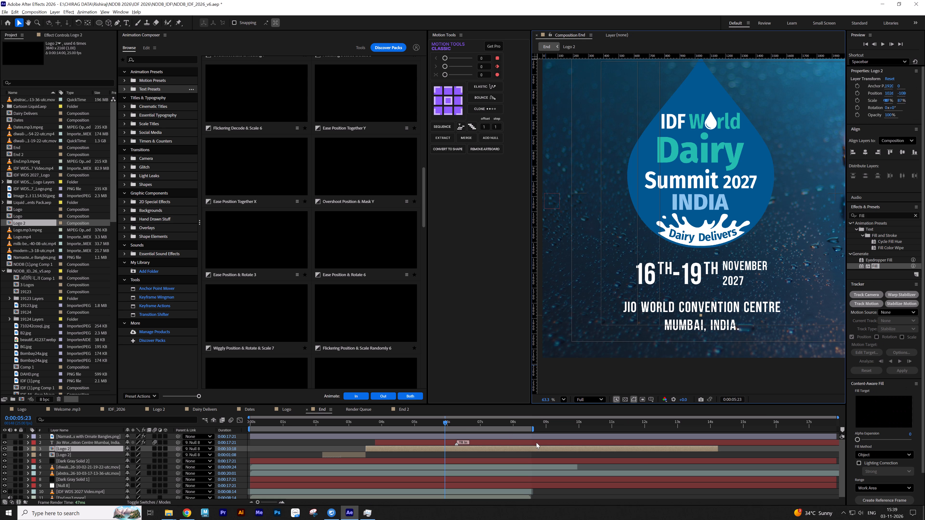
{"action": "left_click", "coordinate": [584, 456]}
{"action": "key", "text": "s"}
{"action": "key", "text": "s"}
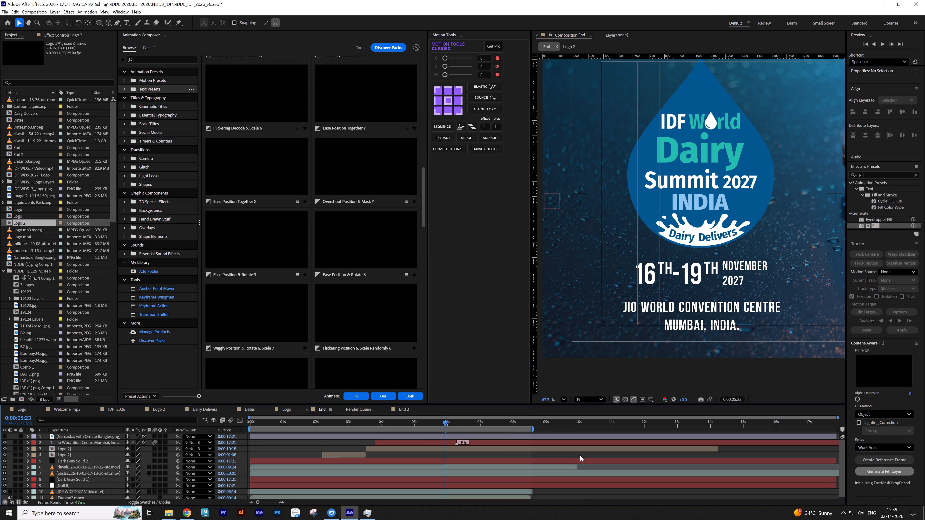
{"action": "left_click", "coordinate": [564, 399]}
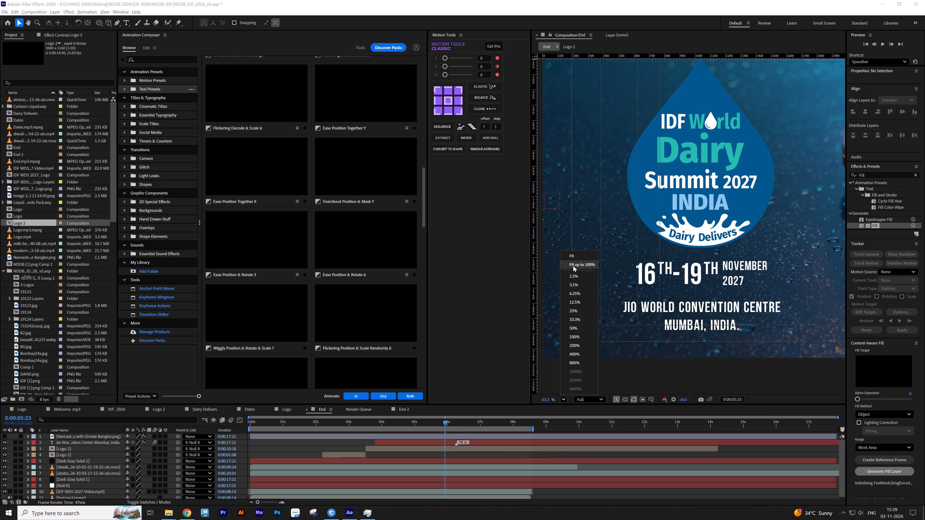
{"action": "left_click", "coordinate": [574, 262]}
{"action": "key", "text": "ctrl+s"}
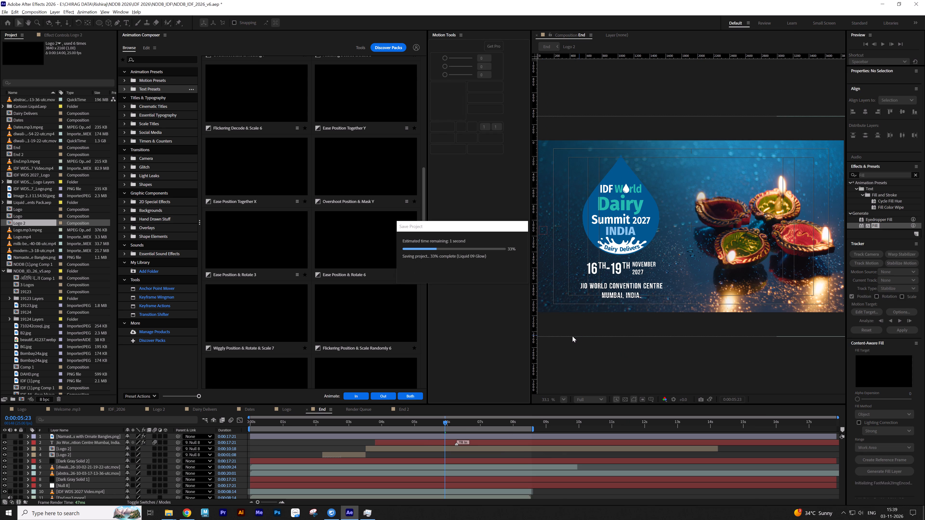
Queue the End composition, set its output to End.mp4 in the NDDB 2026/IDF 2026/Out folder, and start rendering.
{"action": "key", "text": "ctrl+m"}
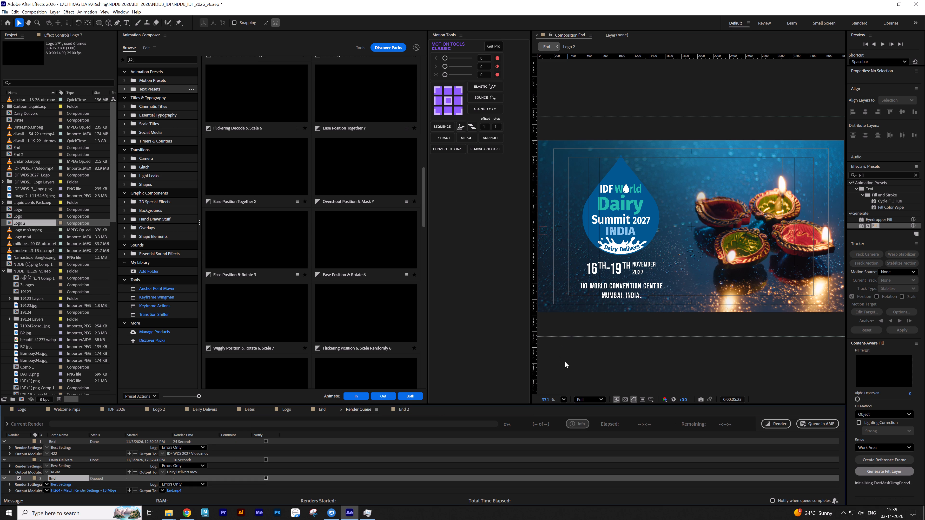
{"action": "left_click", "coordinate": [177, 489]}
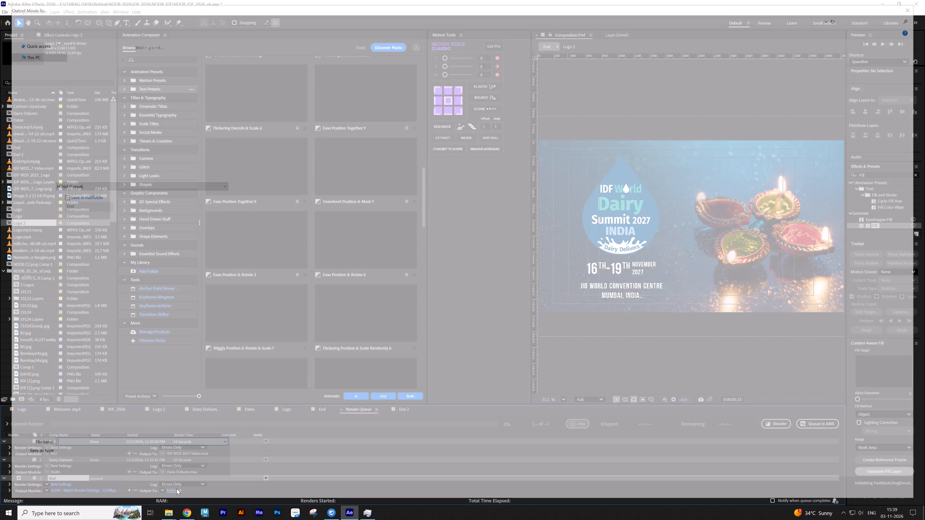
{"action": "left_click", "coordinate": [136, 16]}
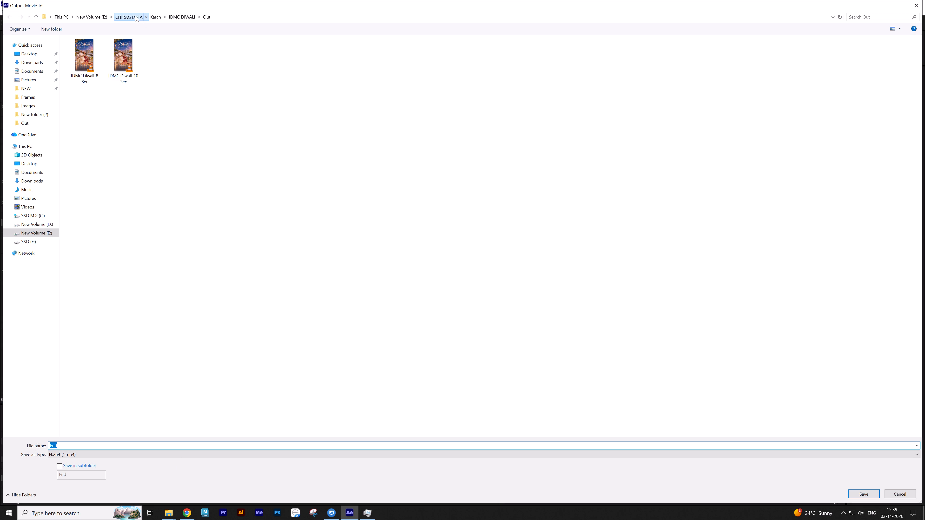
{"action": "double_click", "coordinate": [99, 71]}
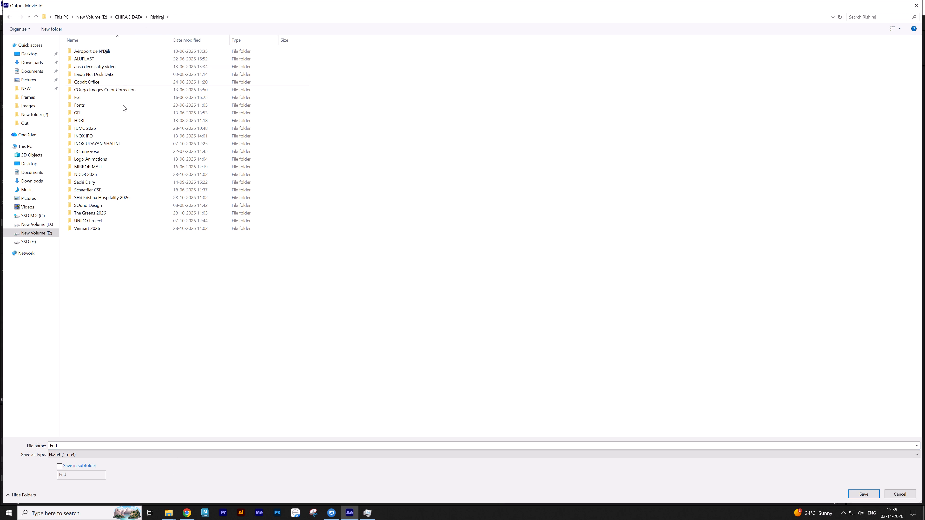
{"action": "double_click", "coordinate": [122, 176]}
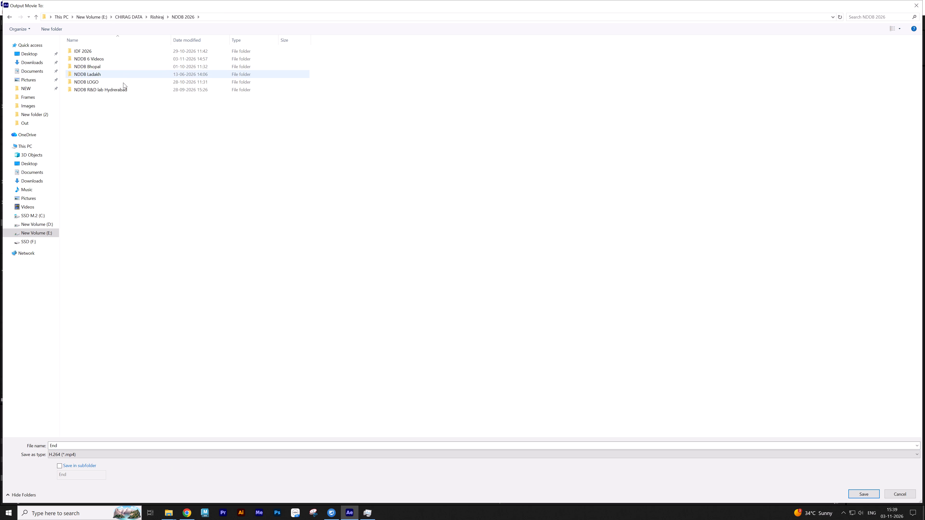
{"action": "double_click", "coordinate": [126, 53]}
{"action": "double_click", "coordinate": [123, 73]}
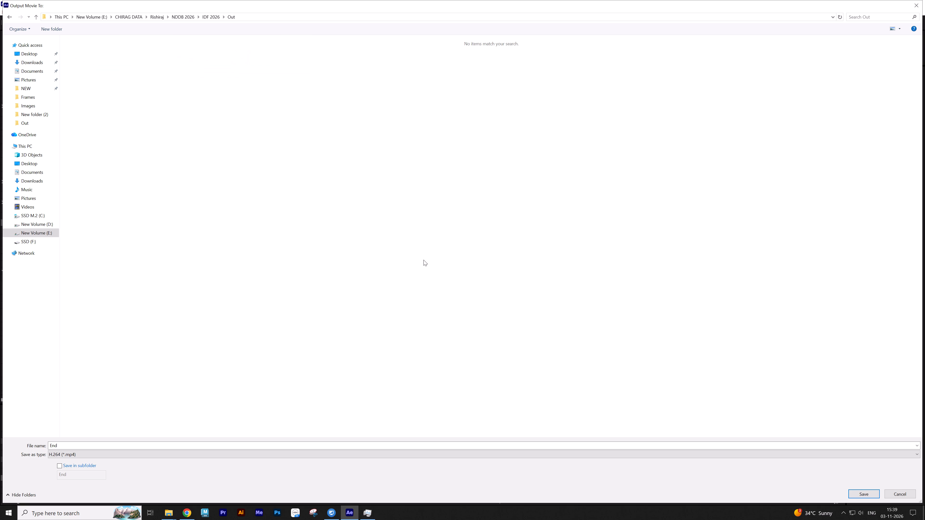
{"action": "left_click_drag", "start_coordinate": [865, 487], "coordinate": [869, 490]}
{"action": "left_click", "coordinate": [874, 494]}
{"action": "left_click", "coordinate": [790, 426]}
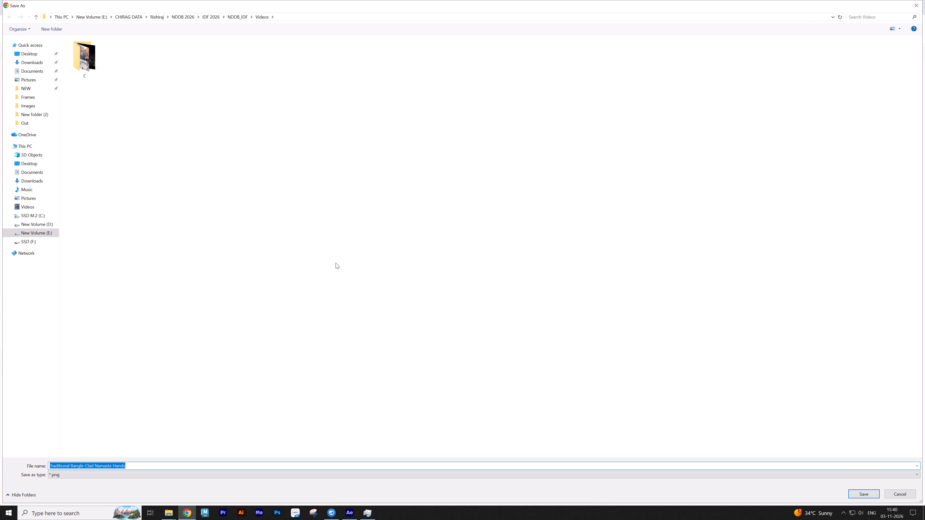
{"action": "left_click", "coordinate": [231, 18]}
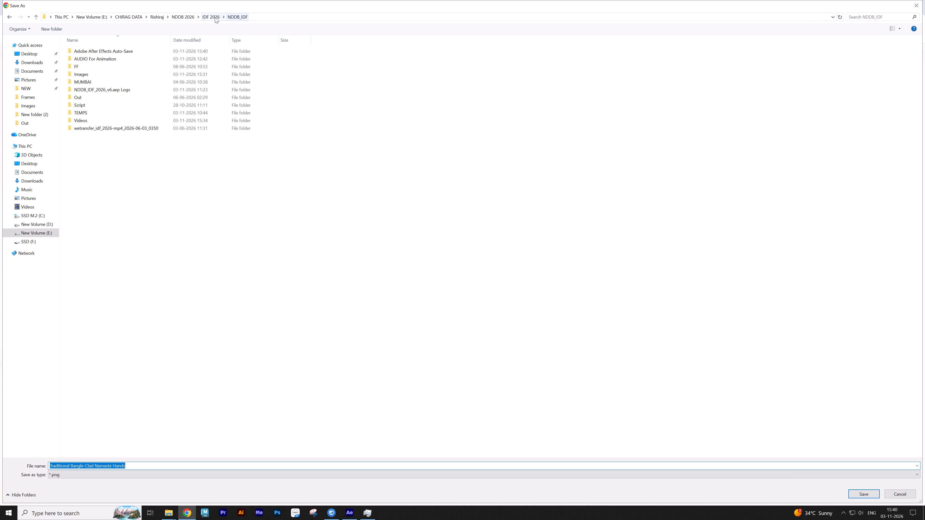
{"action": "double_click", "coordinate": [109, 75]}
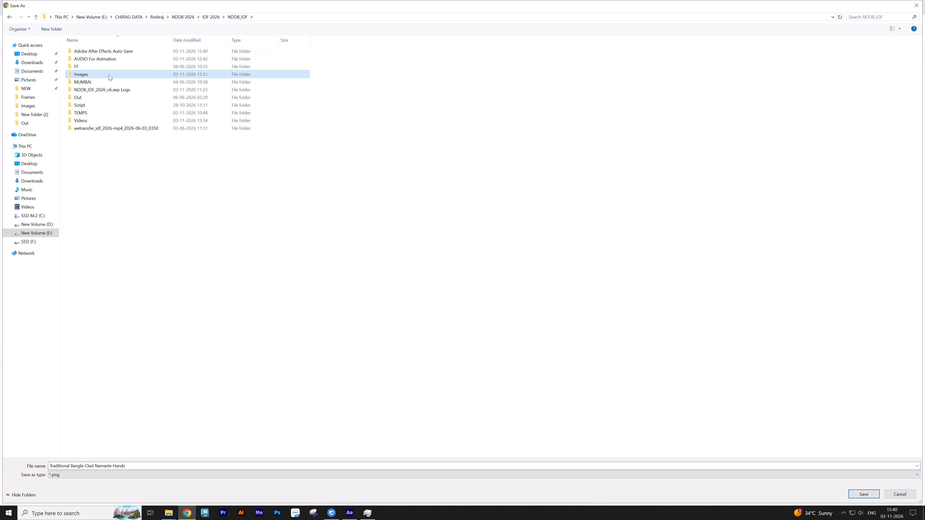
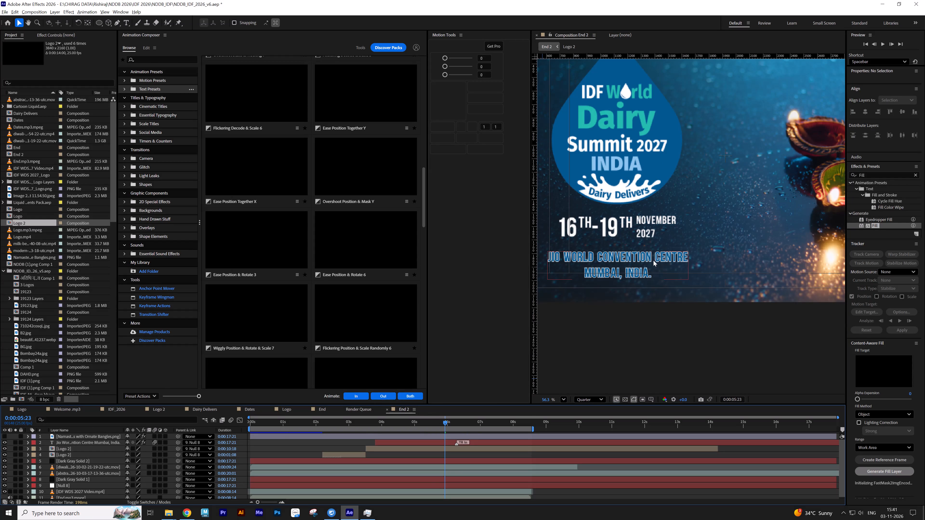
In the End 2 composition, set the Jio World Convention Centre Mumbai, India text fill to white and remove its stroke.
{"action": "left_click", "coordinate": [650, 254]}
{"action": "left_click", "coordinate": [868, 175]}
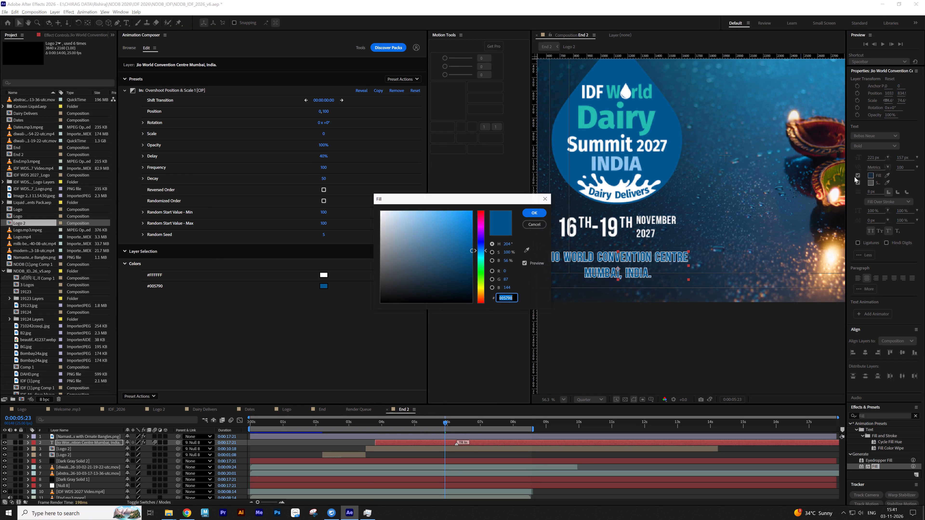
{"action": "left_click_drag", "start_coordinate": [416, 234], "coordinate": [348, 188]}
{"action": "left_click", "coordinate": [537, 214]}
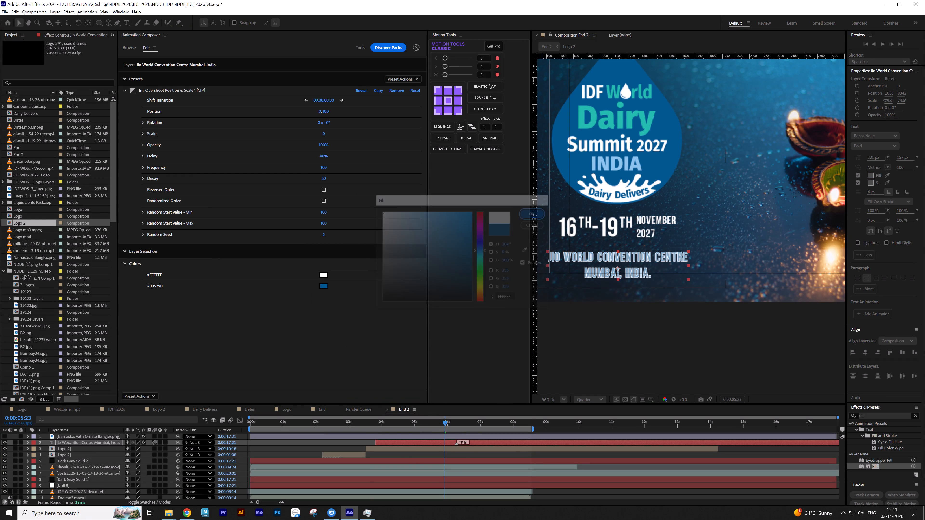
{"action": "left_click", "coordinate": [399, 454]}
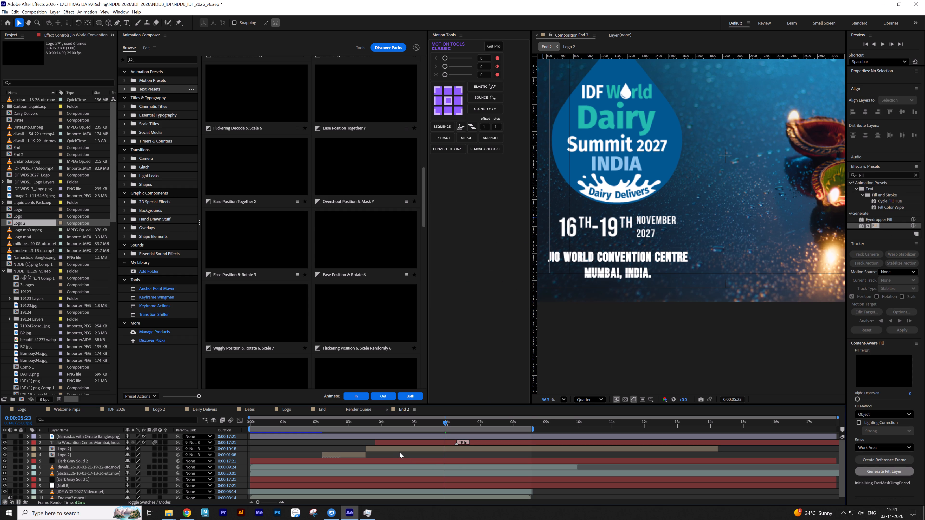
{"action": "left_click", "coordinate": [294, 449]}
{"action": "left_click", "coordinate": [626, 266]}
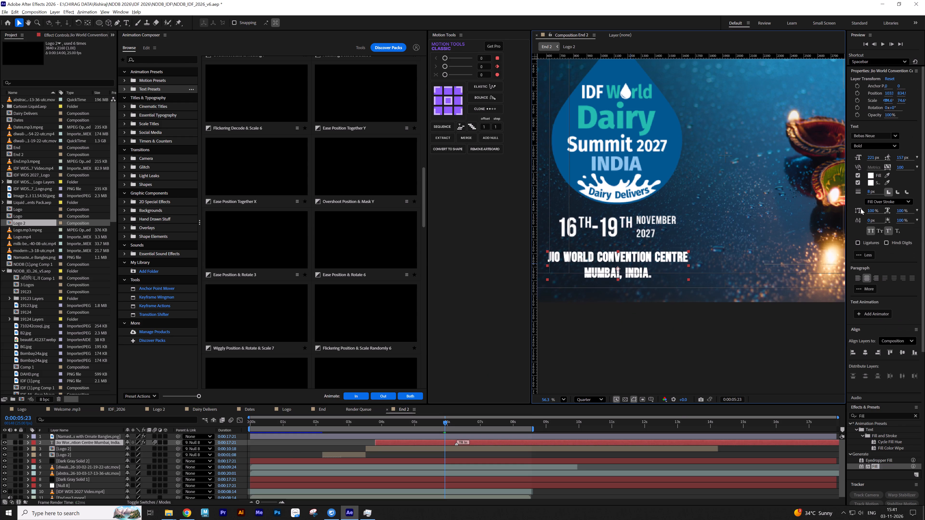
{"action": "left_click", "coordinate": [857, 182]}
{"action": "scroll", "coordinate": [550, 322], "scroll_direction": "down", "scroll_amount": 5}
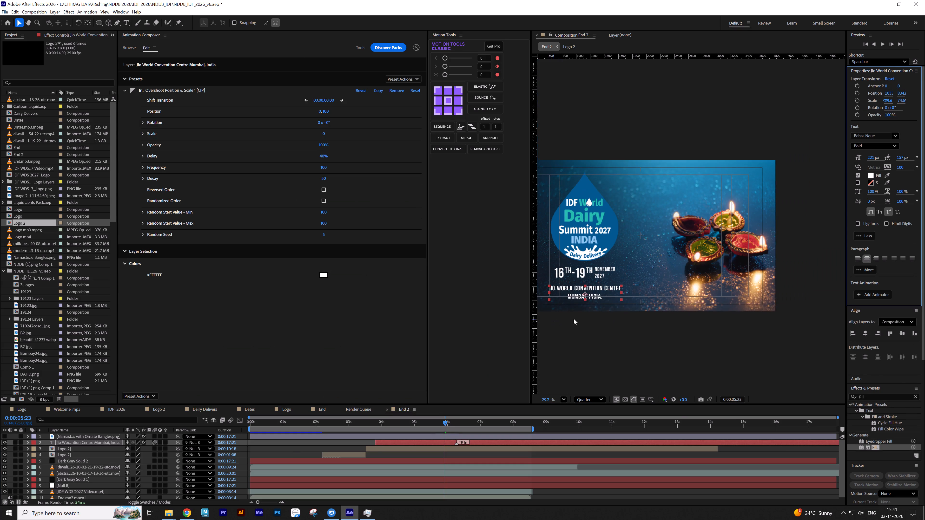
{"action": "middle_click_drag", "start_coordinate": [693, 316], "coordinate": [729, 311]}
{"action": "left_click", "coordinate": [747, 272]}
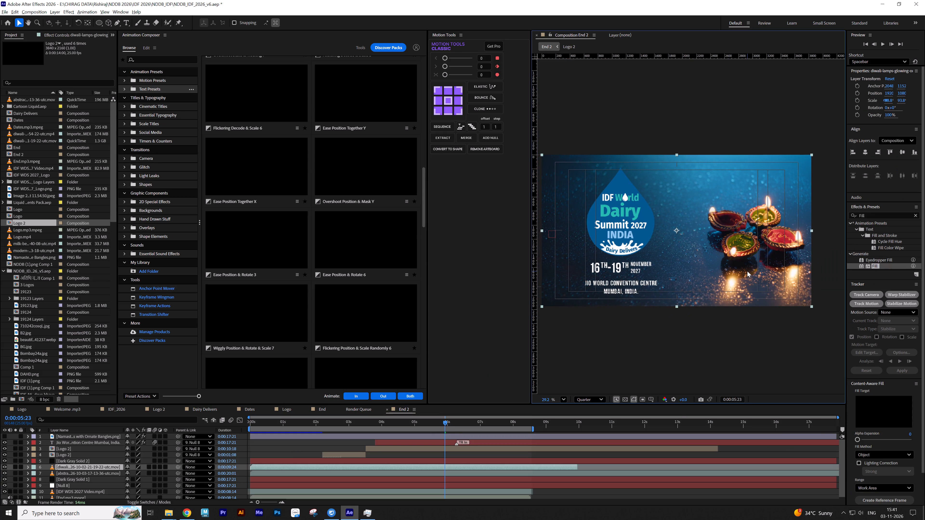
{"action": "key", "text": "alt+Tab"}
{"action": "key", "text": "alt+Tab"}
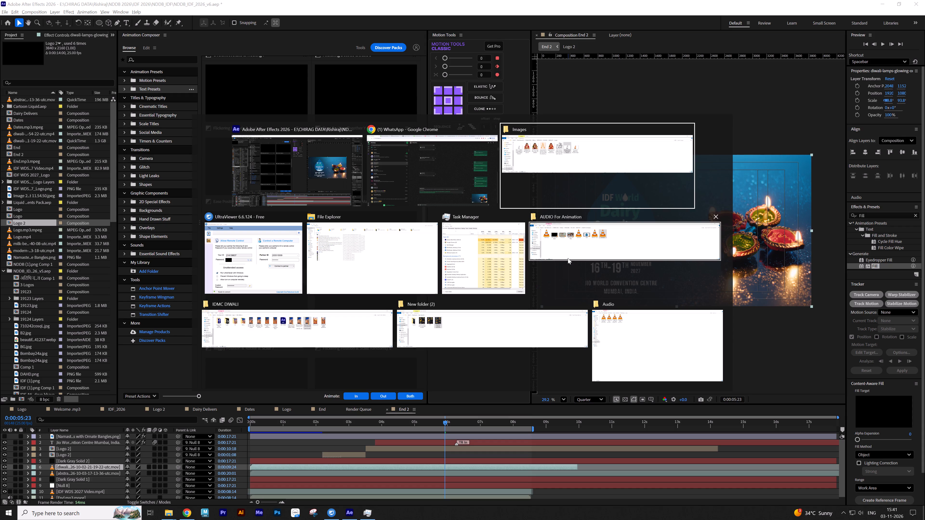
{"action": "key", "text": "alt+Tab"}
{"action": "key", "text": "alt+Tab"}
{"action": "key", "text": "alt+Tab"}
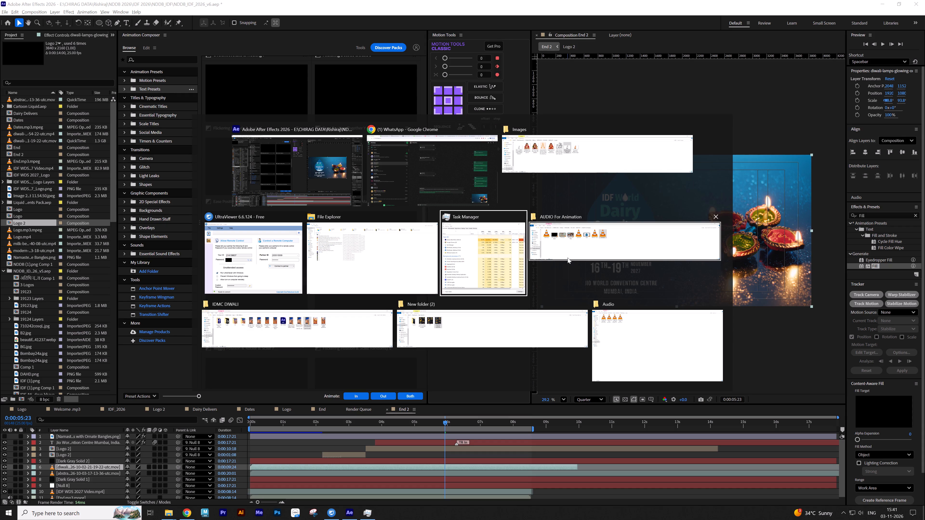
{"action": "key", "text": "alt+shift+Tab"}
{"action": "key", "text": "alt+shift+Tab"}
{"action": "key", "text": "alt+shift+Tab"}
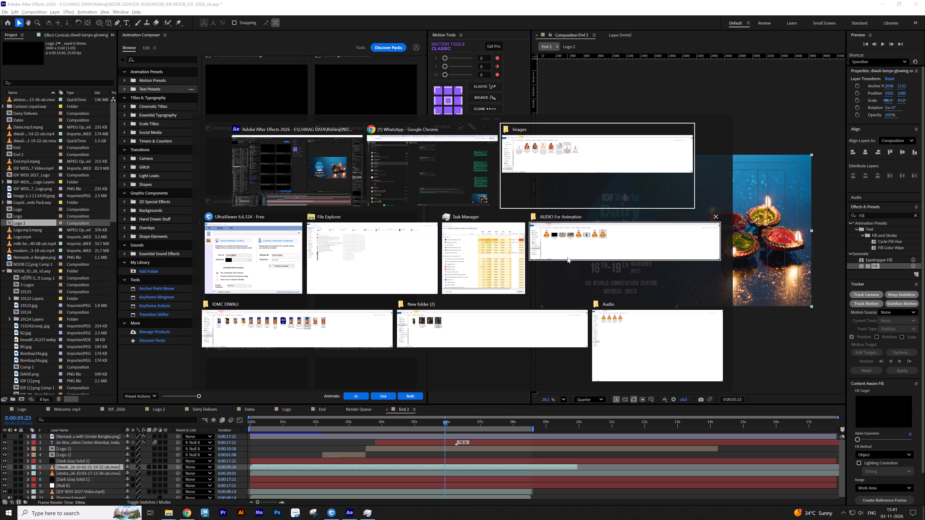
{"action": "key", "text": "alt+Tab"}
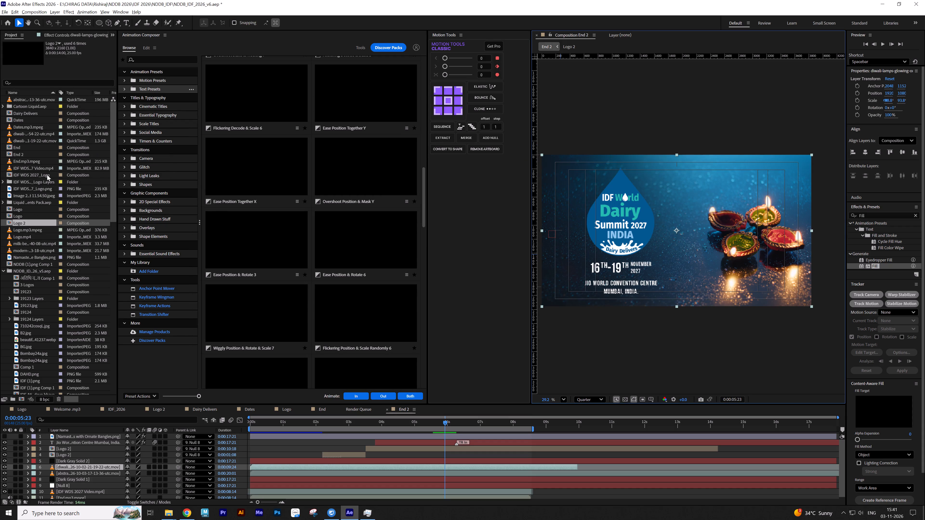
Examine the project's imported background clips for an alternative to the Diwali lamps background.
{"action": "left_click", "coordinate": [41, 144]}
{"action": "left_click", "coordinate": [40, 137]}
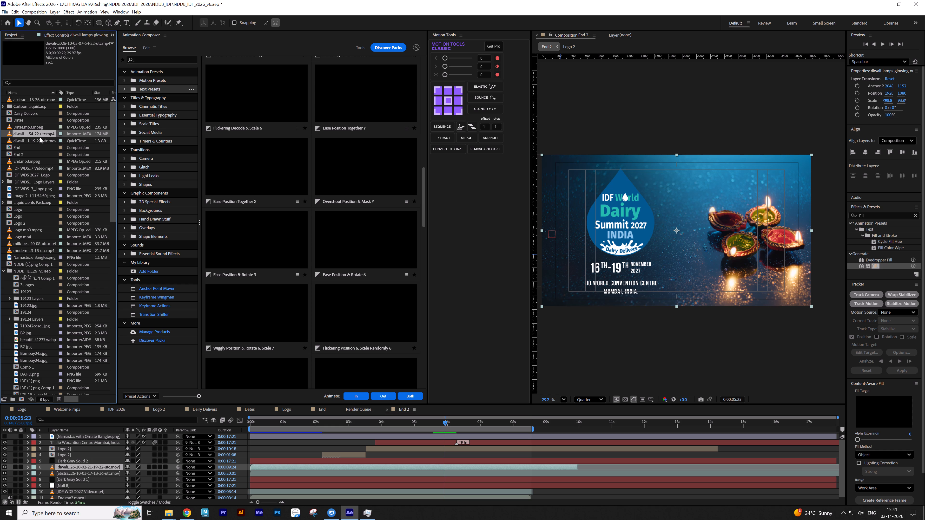
{"action": "scroll", "coordinate": [34, 178], "scroll_direction": "up", "scroll_amount": 1}
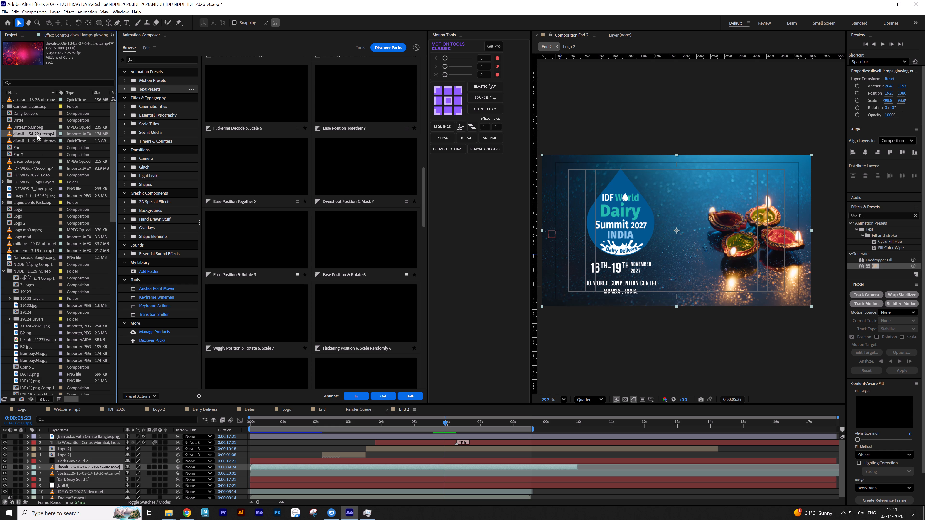
{"action": "left_click", "coordinate": [34, 249]}
{"action": "scroll", "coordinate": [34, 249], "scroll_direction": "up", "scroll_amount": 5}
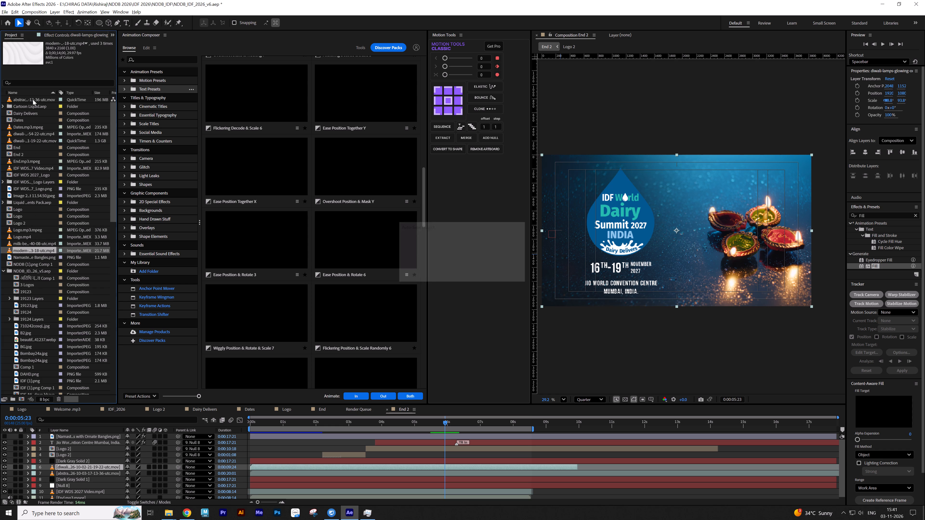
{"action": "left_click", "coordinate": [33, 99]}
{"action": "left_click", "coordinate": [36, 96]}
{"action": "left_click", "coordinate": [36, 98]}
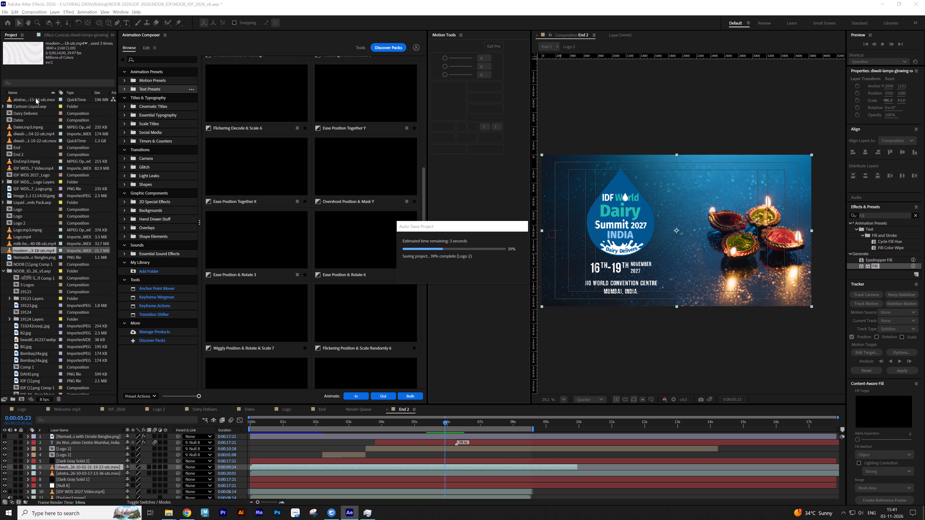
{"action": "left_click", "coordinate": [36, 98]}
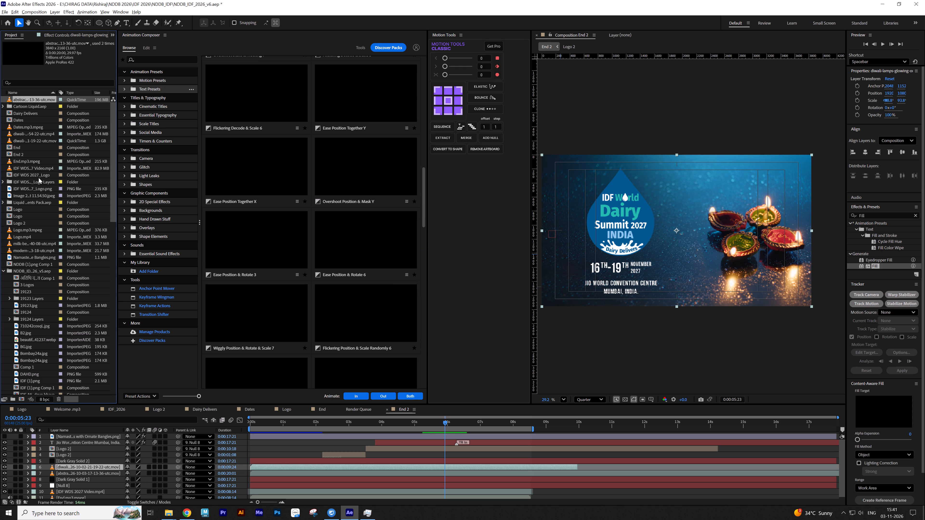
{"action": "scroll", "coordinate": [29, 219], "scroll_direction": "down", "scroll_amount": 6}
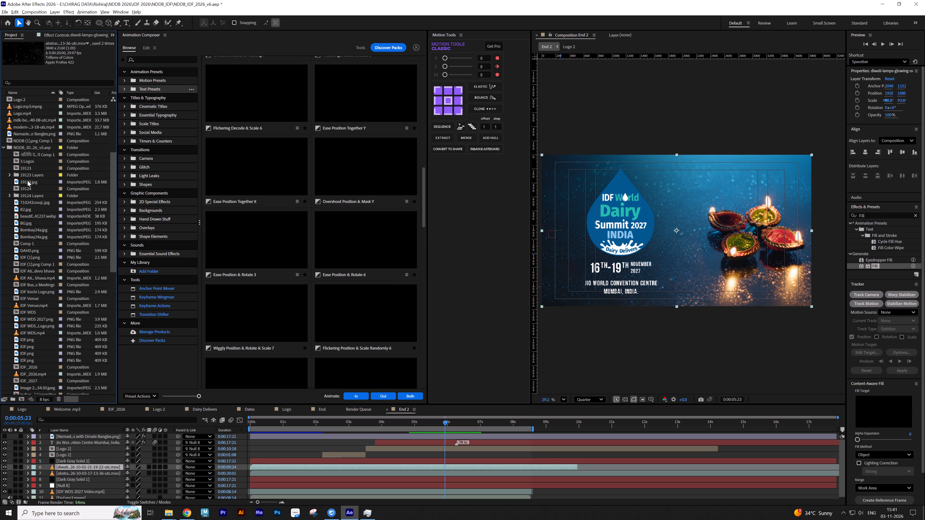
{"action": "left_click", "coordinate": [3, 148]}
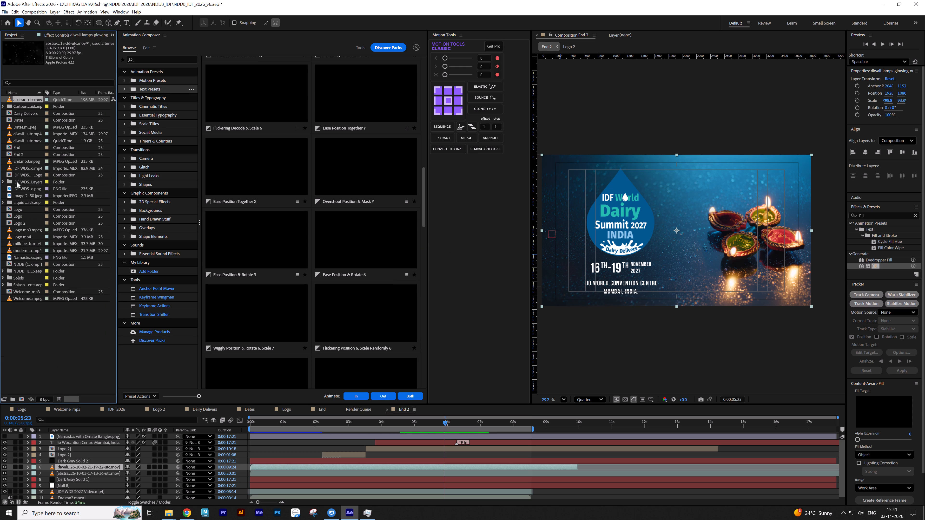
Reveal the Diwali lamps footage in Explorer and import the diwali-celebration-background-with-golden-mandala clip from that Videos folder into the project.
{"action": "right_click", "coordinate": [25, 140]}
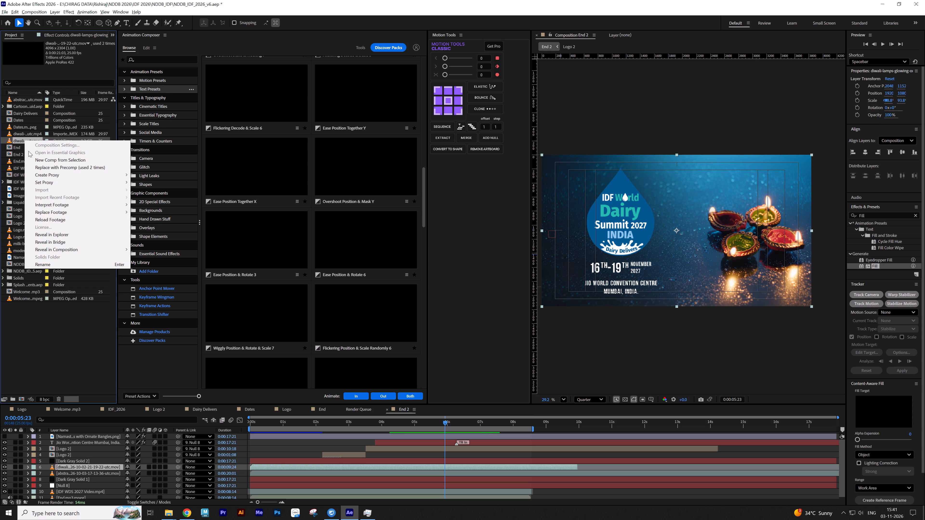
{"action": "left_click", "coordinate": [49, 233]}
{"action": "left_click_drag", "start_coordinate": [207, 114], "coordinate": [232, 66]}
{"action": "left_click", "coordinate": [232, 102]}
{"action": "left_click_drag", "start_coordinate": [202, 48], "coordinate": [223, 164]}
{"action": "key", "text": "alt+Tab"}
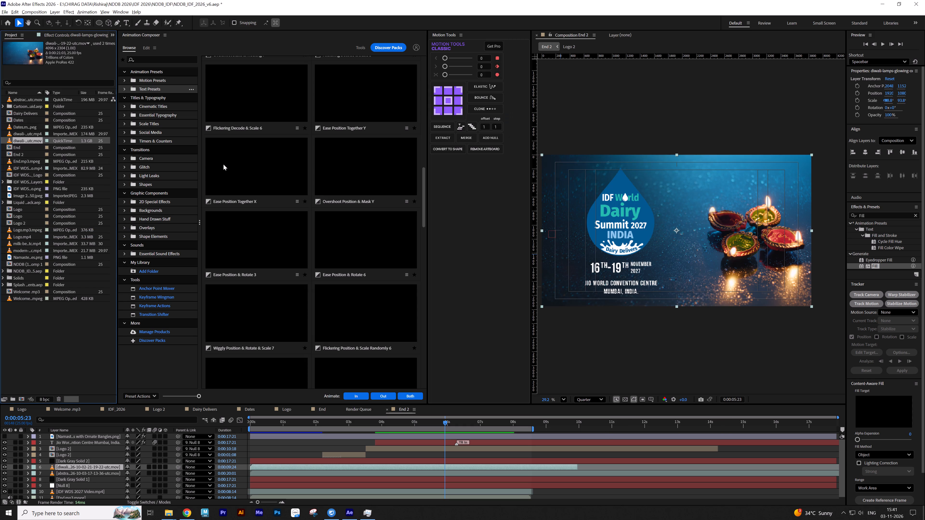
{"action": "left_click_drag", "start_coordinate": [223, 164], "coordinate": [223, 149]}
{"action": "key", "text": "alt+Tab"}
{"action": "left_click_drag", "start_coordinate": [216, 124], "coordinate": [216, 119]}
{"action": "left_click_drag", "start_coordinate": [204, 66], "coordinate": [210, 131]}
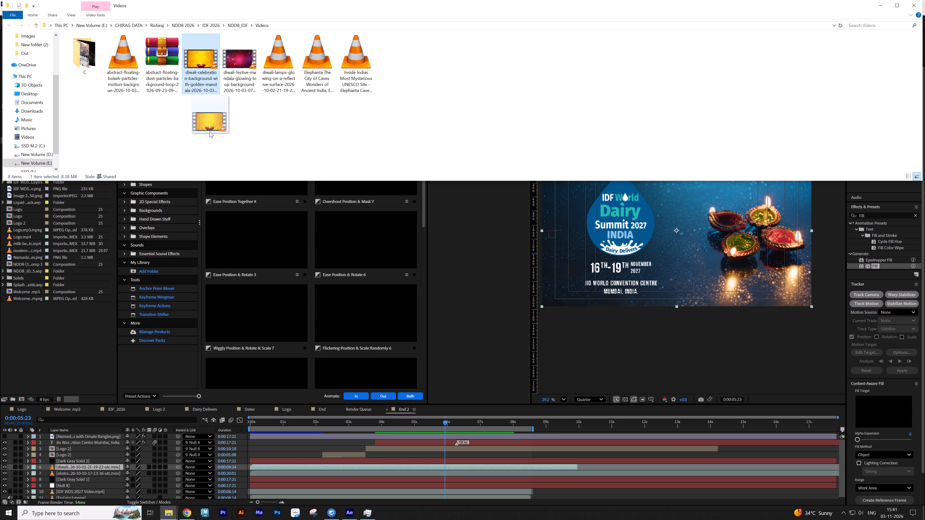
{"action": "left_click_drag", "start_coordinate": [210, 131], "coordinate": [211, 116]}
{"action": "key", "text": "alt+Tab"}
{"action": "key", "text": "alt+Tab"}
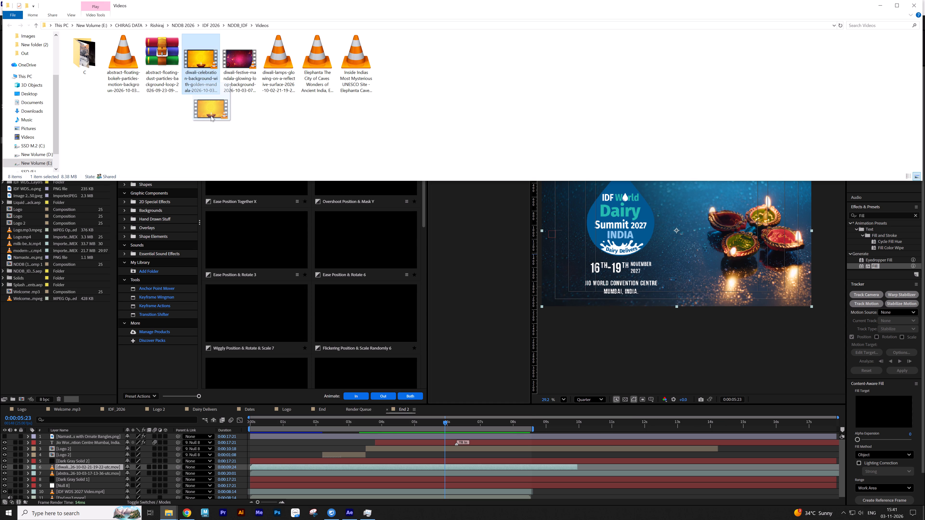
{"action": "left_click_drag", "start_coordinate": [211, 116], "coordinate": [221, 111]}
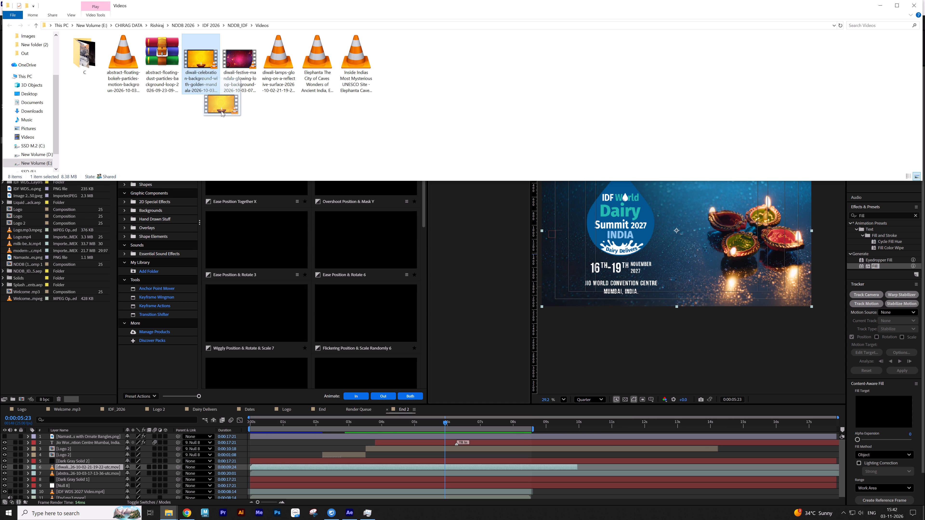
{"action": "left_click_drag", "start_coordinate": [221, 111], "coordinate": [151, 210]}
{"action": "key", "text": "alt+Tab"}
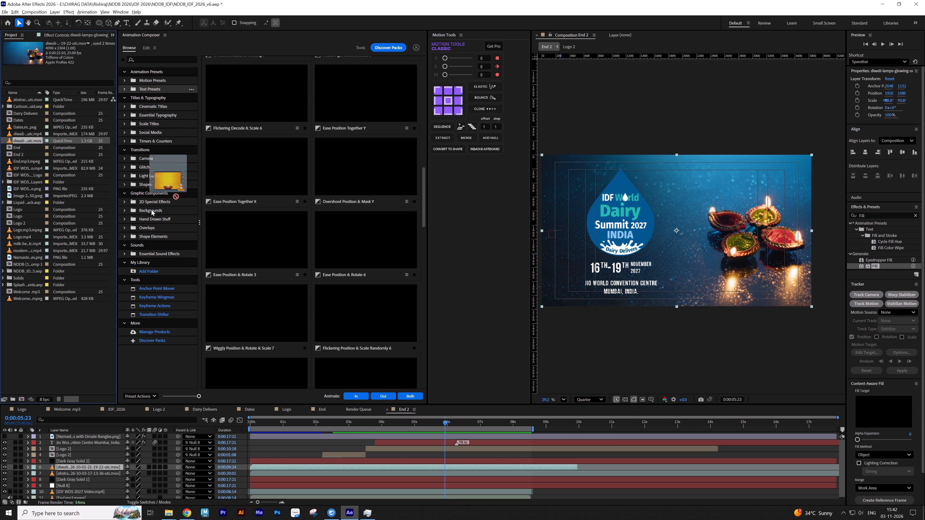
{"action": "left_click_drag", "start_coordinate": [151, 210], "coordinate": [66, 332]}
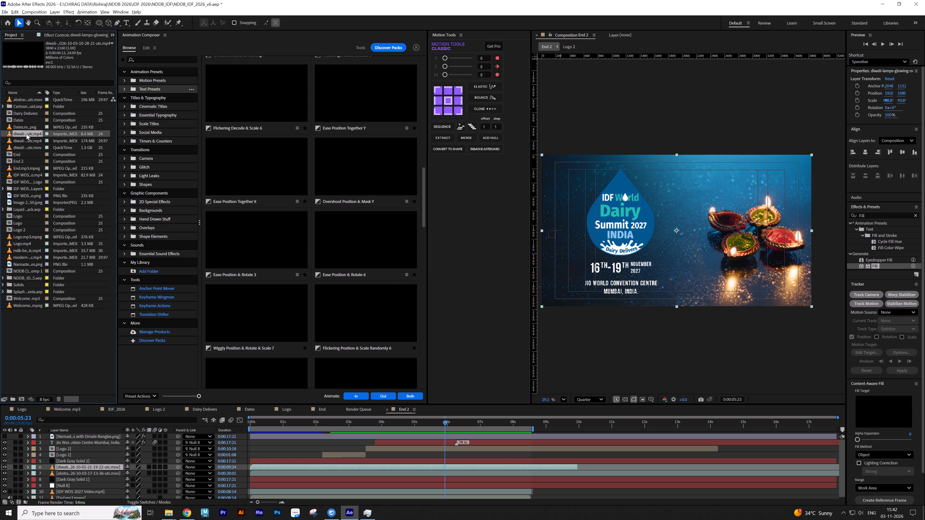
Add the golden mandala clip to End 2 directly above the Diwali lamps layer and fit it to the composition.
{"action": "left_click_drag", "start_coordinate": [26, 134], "coordinate": [77, 468]}
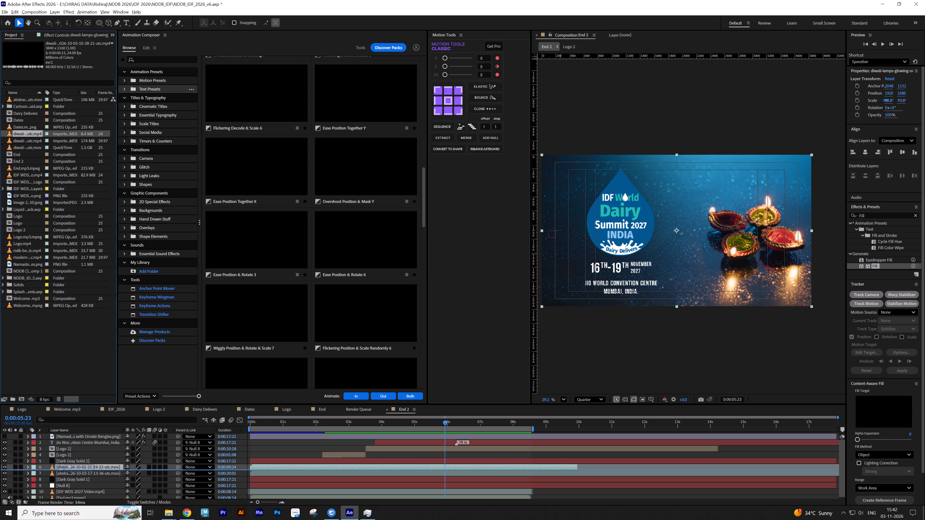
{"action": "left_click_drag", "start_coordinate": [77, 468], "coordinate": [80, 465]}
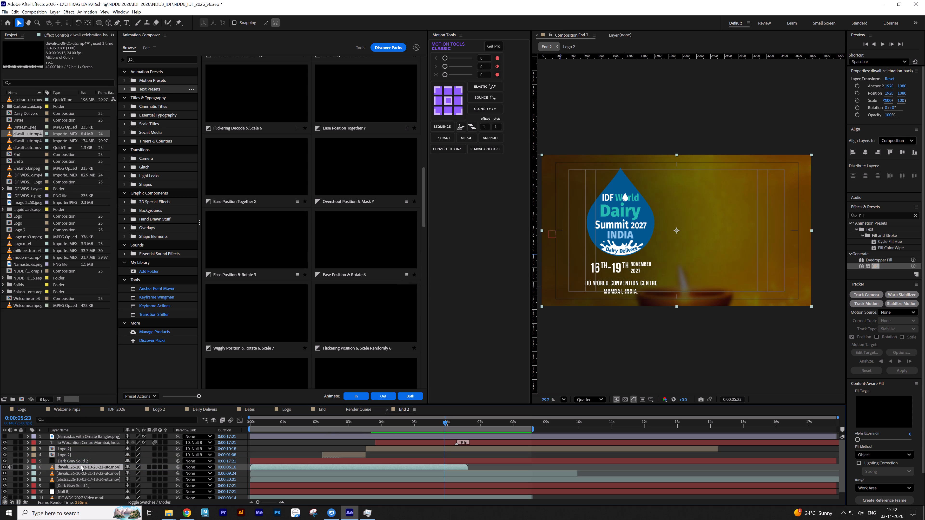
{"action": "key", "text": "ctrl+alt+f"}
{"action": "left_click", "coordinate": [80, 463]}
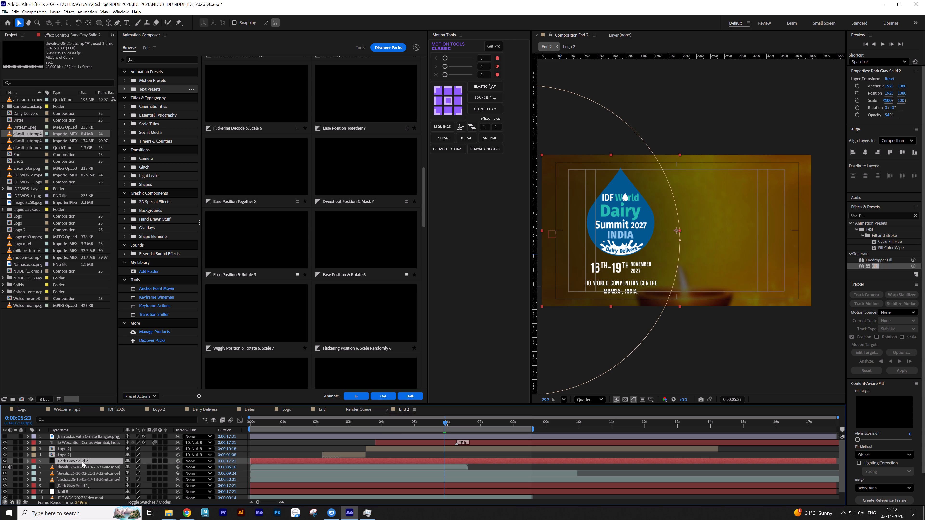
{"action": "left_click", "coordinate": [86, 468]}
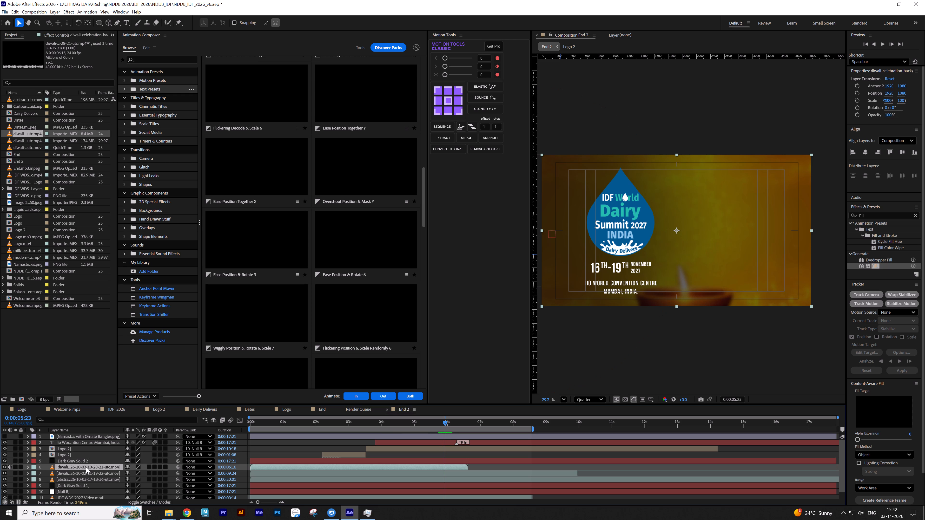
Review the golden mandala background in End 2 and stretch its layer duration to about 8.7 seconds, just past the work area's end.
{"action": "key", "text": "space"}
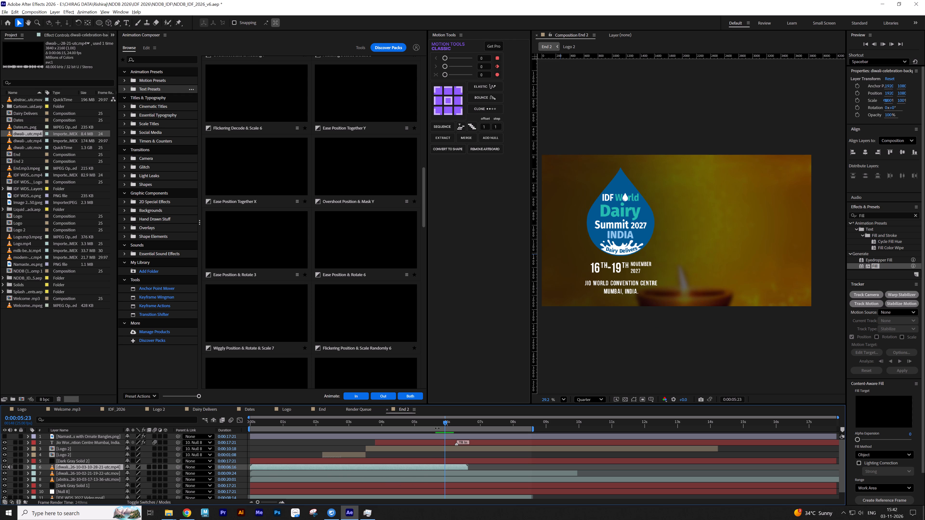
{"action": "left_click_drag", "start_coordinate": [441, 422], "coordinate": [252, 426]}
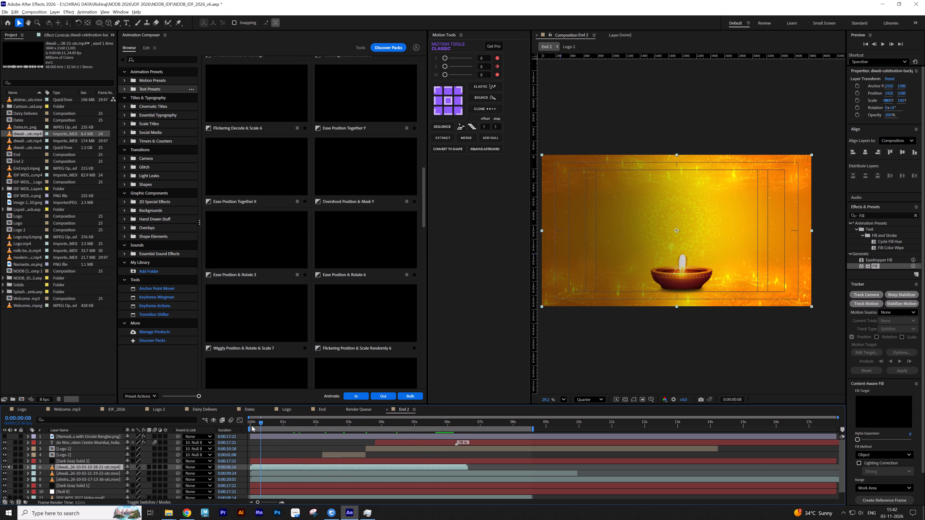
{"action": "left_click_drag", "start_coordinate": [252, 426], "coordinate": [320, 431]}
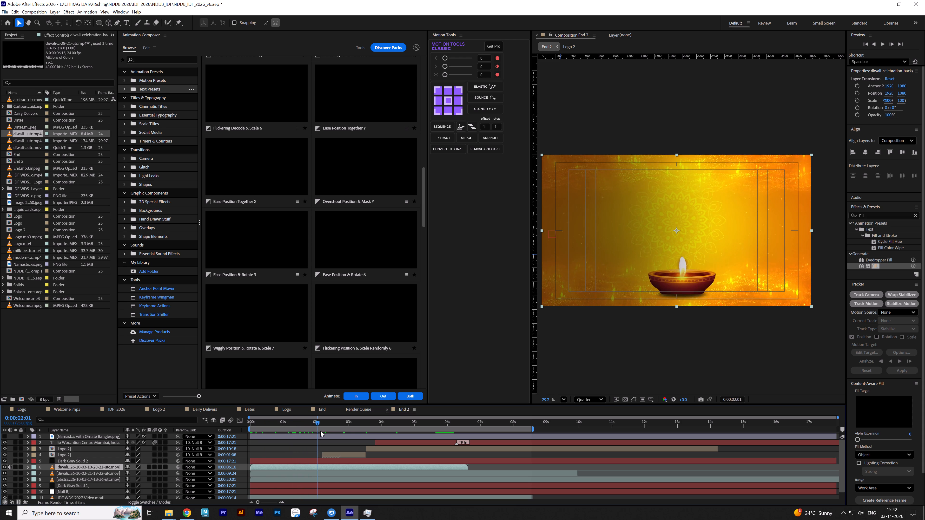
{"action": "left_click_drag", "start_coordinate": [320, 431], "coordinate": [383, 432]}
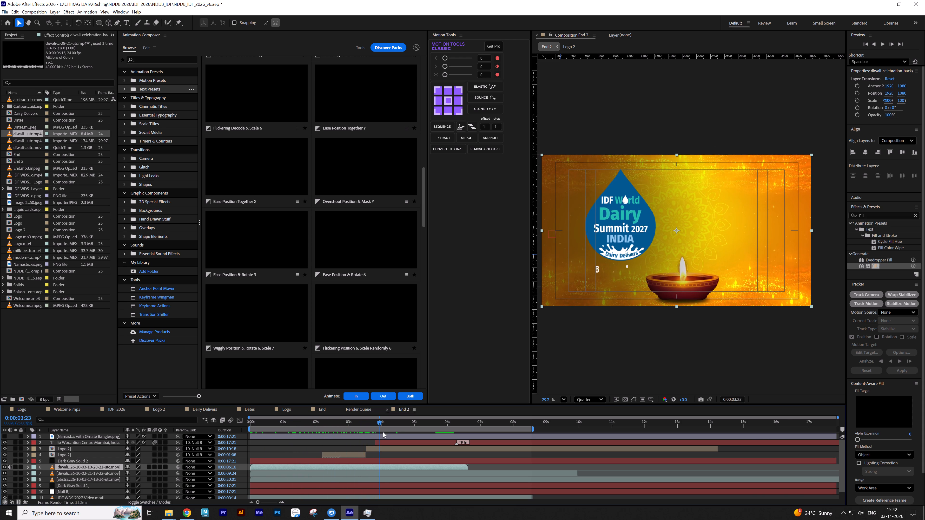
{"action": "left_click_drag", "start_coordinate": [383, 432], "coordinate": [402, 432]}
{"action": "left_click_drag", "start_coordinate": [234, 466], "coordinate": [238, 466]}
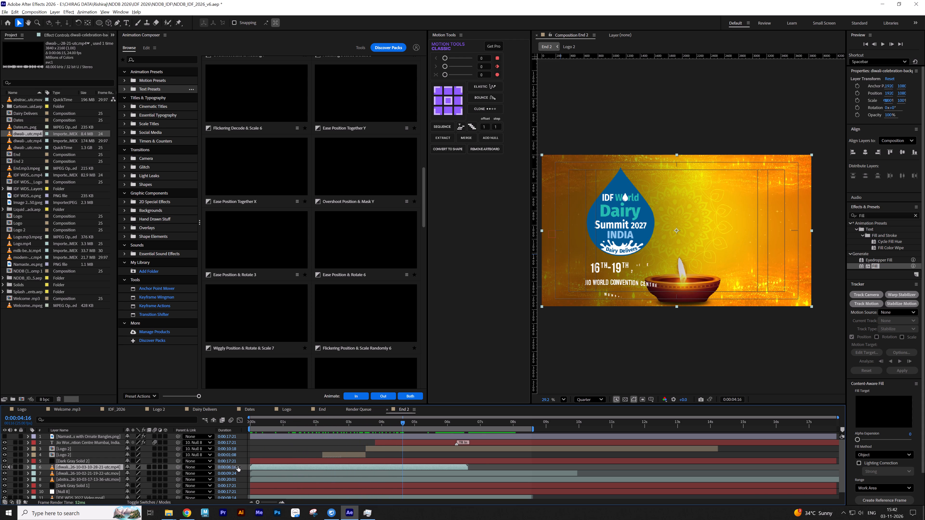
{"action": "left_click_drag", "start_coordinate": [238, 466], "coordinate": [252, 466]}
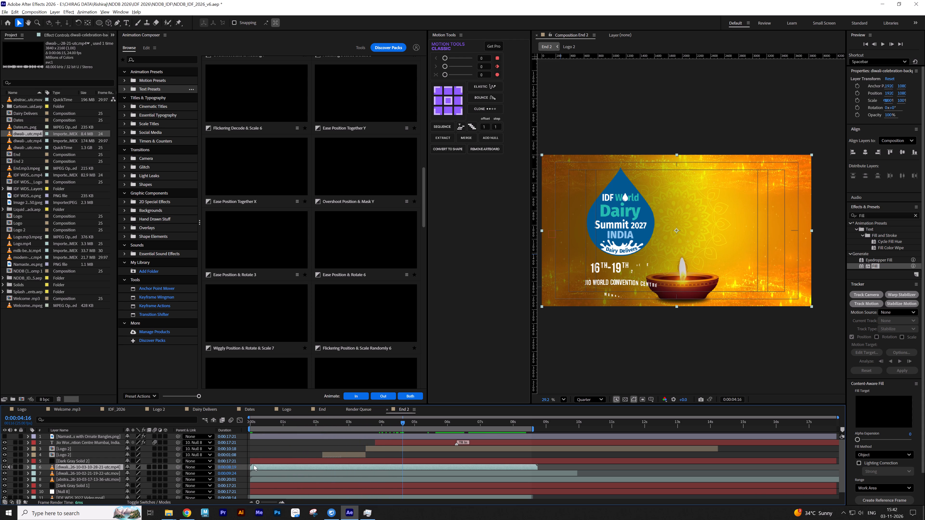
{"action": "left_click_drag", "start_coordinate": [453, 426], "coordinate": [490, 425]}
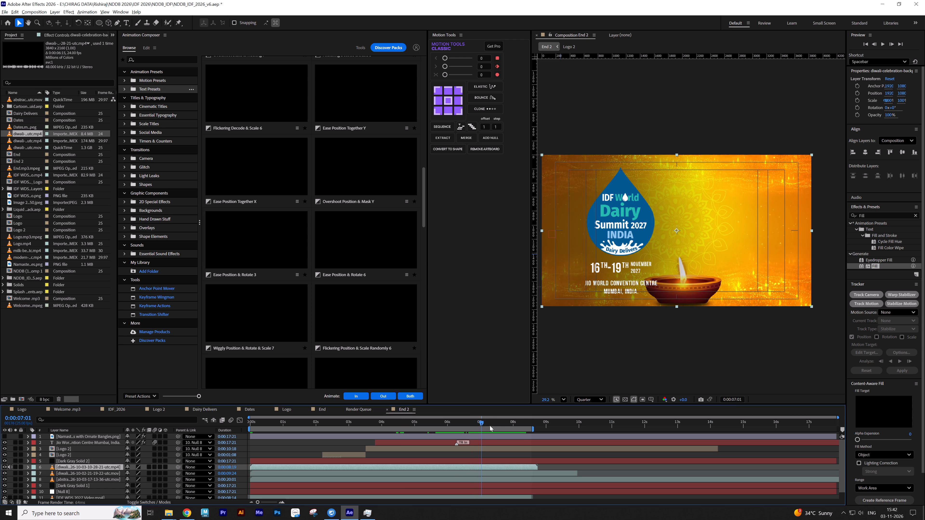
{"action": "left_click_drag", "start_coordinate": [490, 425], "coordinate": [482, 440]}
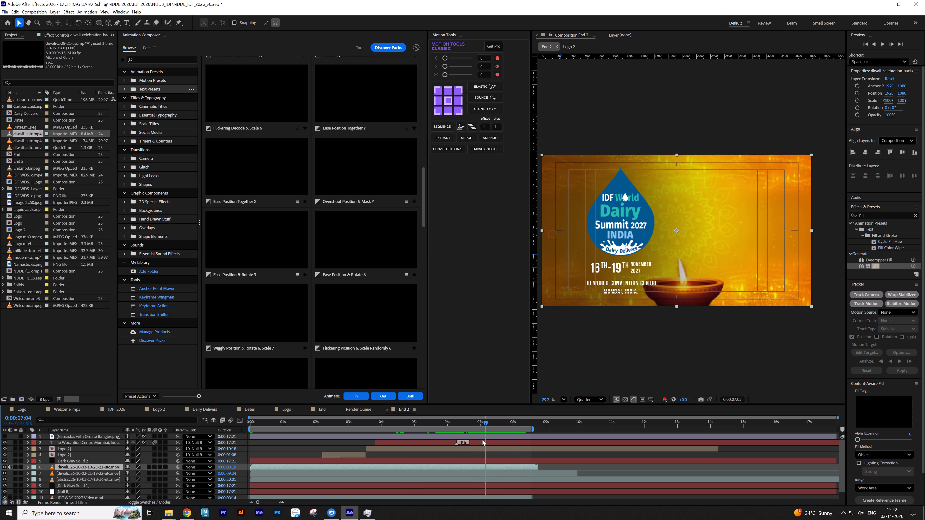
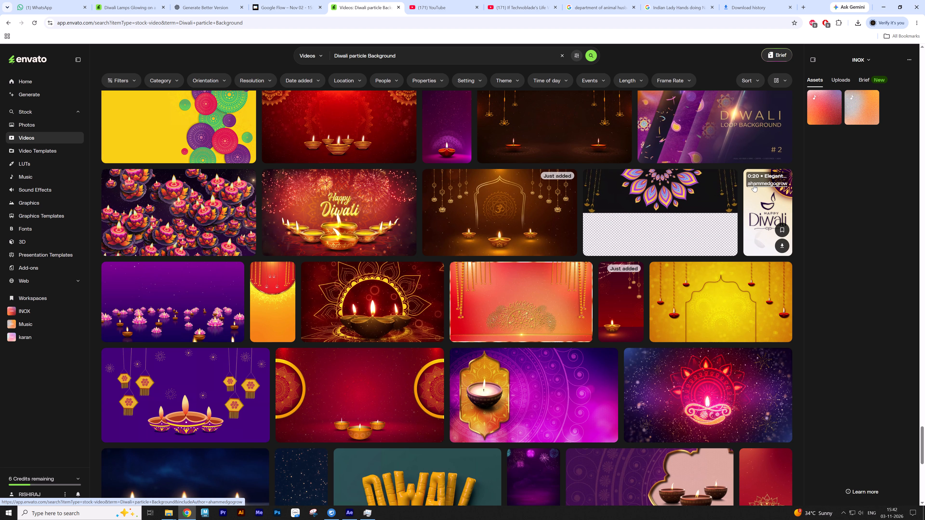
Browse the Envato video results for Diwali particle Background to find another background clip for End 2.
{"action": "scroll", "coordinate": [753, 185], "scroll_direction": "down", "scroll_amount": 7}
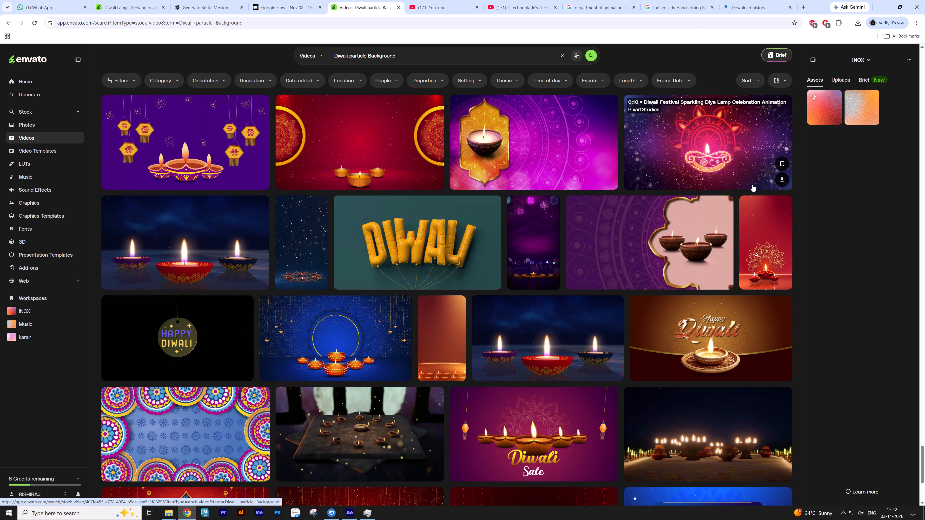
{"action": "scroll", "coordinate": [753, 185], "scroll_direction": "down", "scroll_amount": 13}
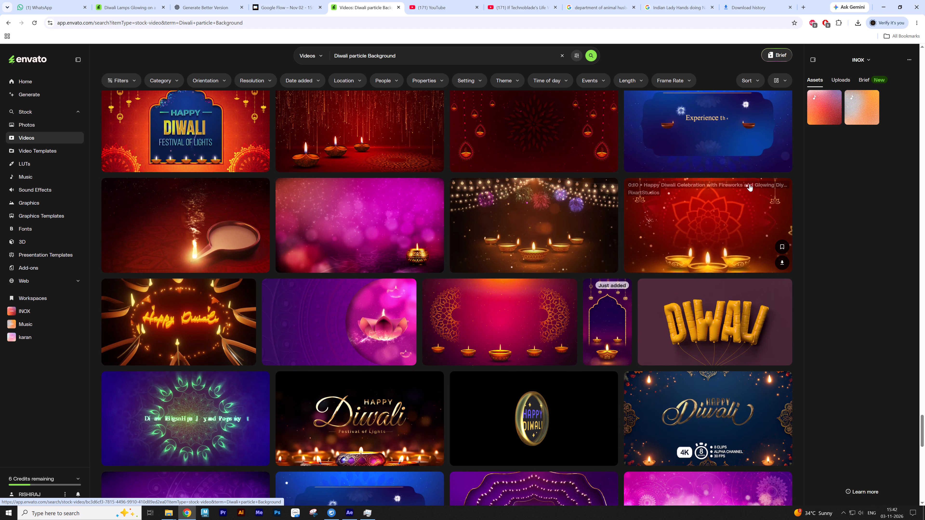
{"action": "scroll", "coordinate": [749, 184], "scroll_direction": "down", "scroll_amount": 14}
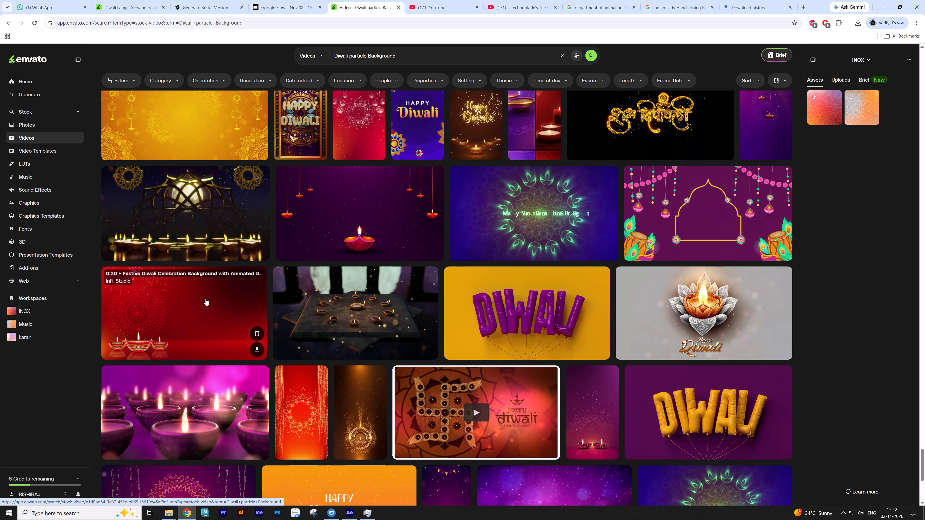
{"action": "scroll", "coordinate": [377, 315], "scroll_direction": "down", "scroll_amount": 6}
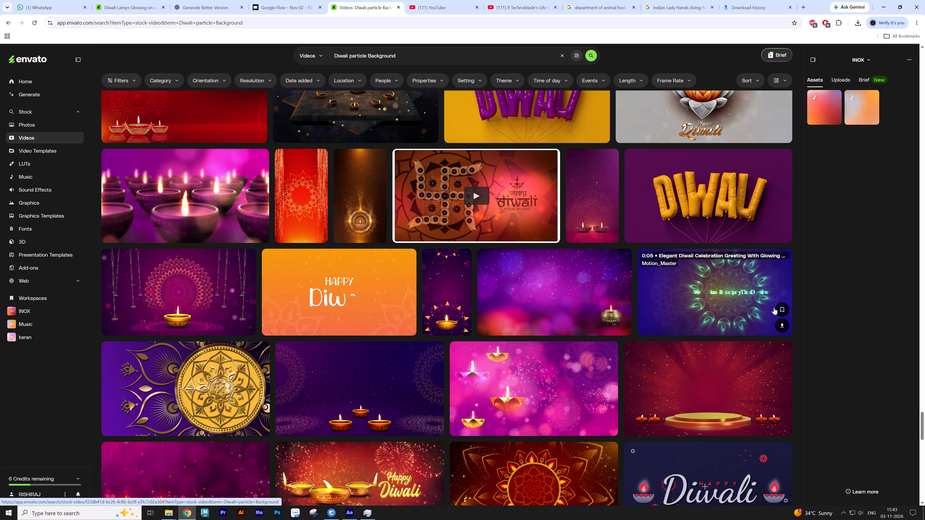
{"action": "scroll", "coordinate": [803, 306], "scroll_direction": "down", "scroll_amount": 7}
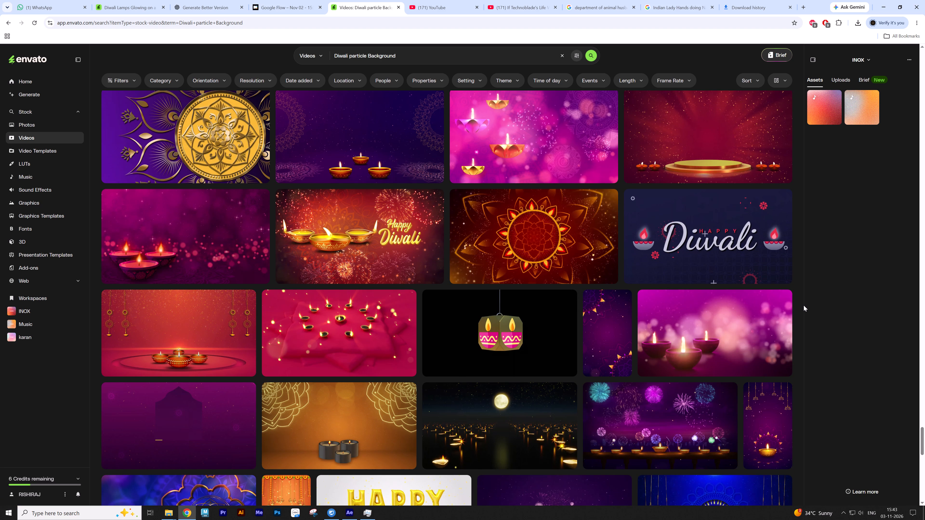
{"action": "scroll", "coordinate": [804, 305], "scroll_direction": "down", "scroll_amount": 7}
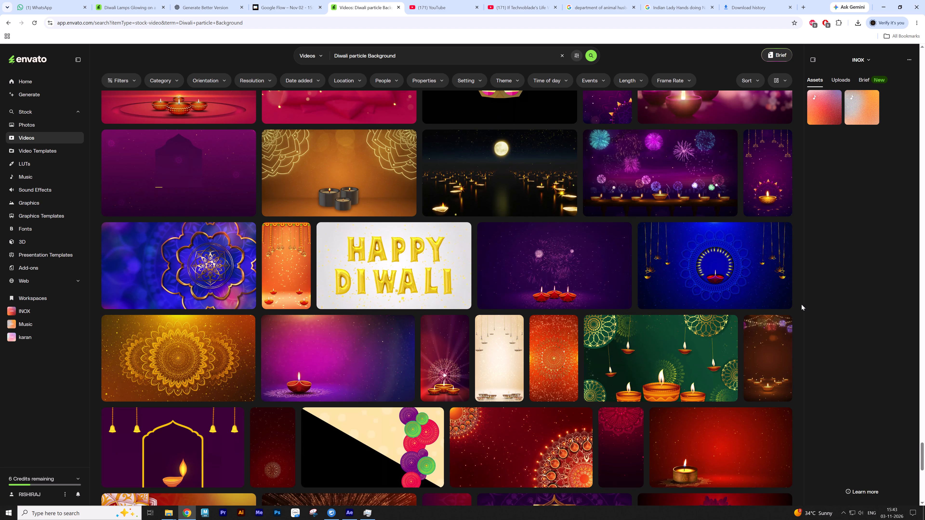
{"action": "scroll", "coordinate": [800, 304], "scroll_direction": "down", "scroll_amount": 6}
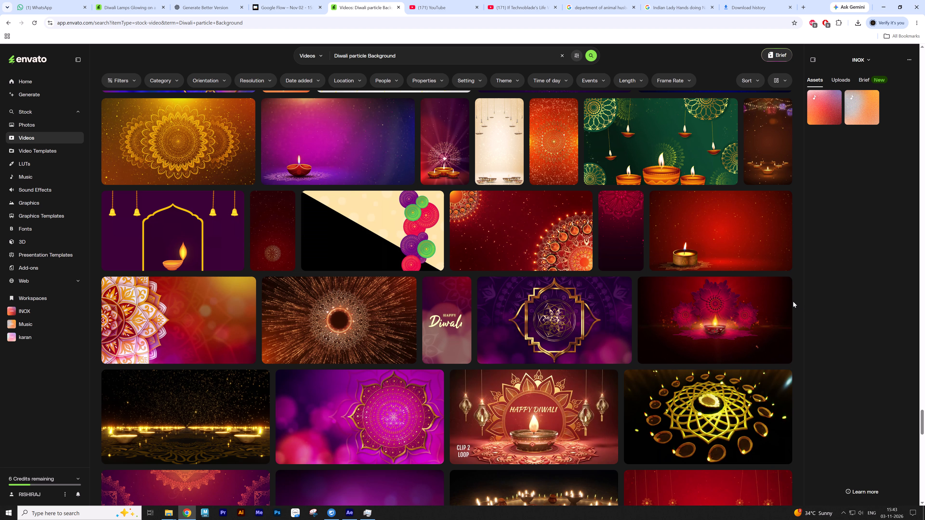
{"action": "scroll", "coordinate": [793, 301], "scroll_direction": "down", "scroll_amount": 6}
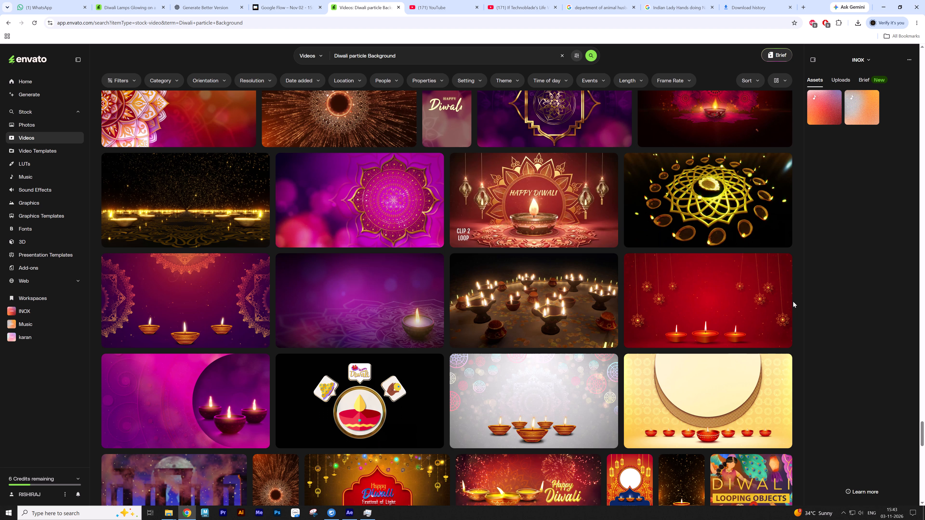
{"action": "scroll", "coordinate": [793, 301], "scroll_direction": "down", "scroll_amount": 6}
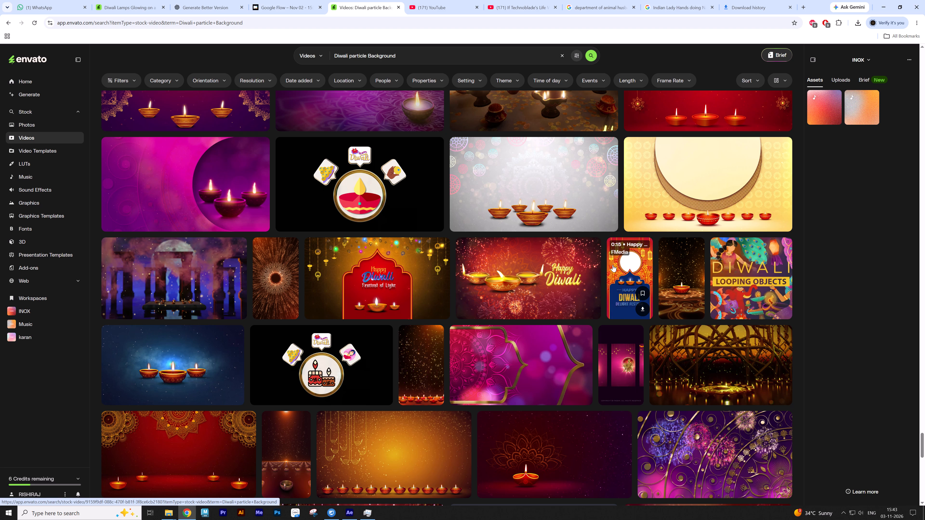
{"action": "scroll", "coordinate": [830, 264], "scroll_direction": "down", "scroll_amount": 7}
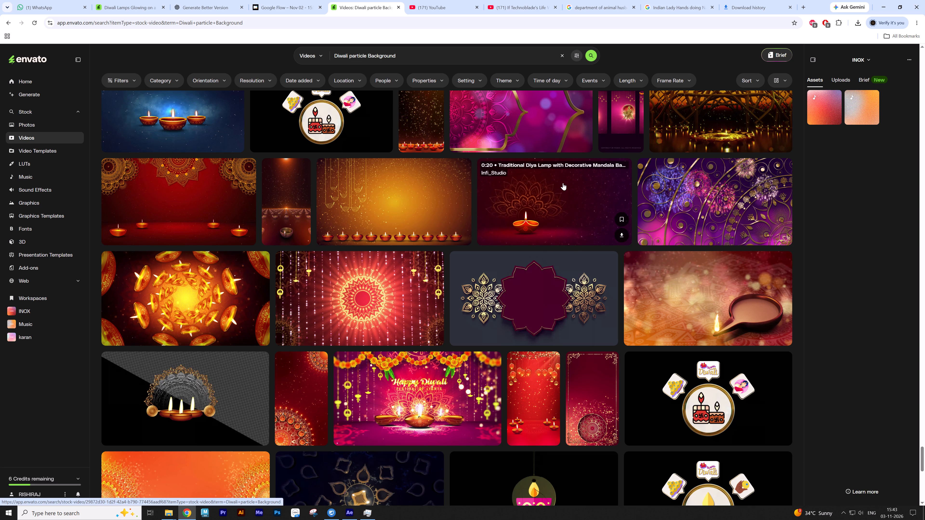
Download the Traditional Diya Lamp with Decorative Mandala video from Envato into the project's Images folder.
{"action": "left_click", "coordinate": [617, 232]}
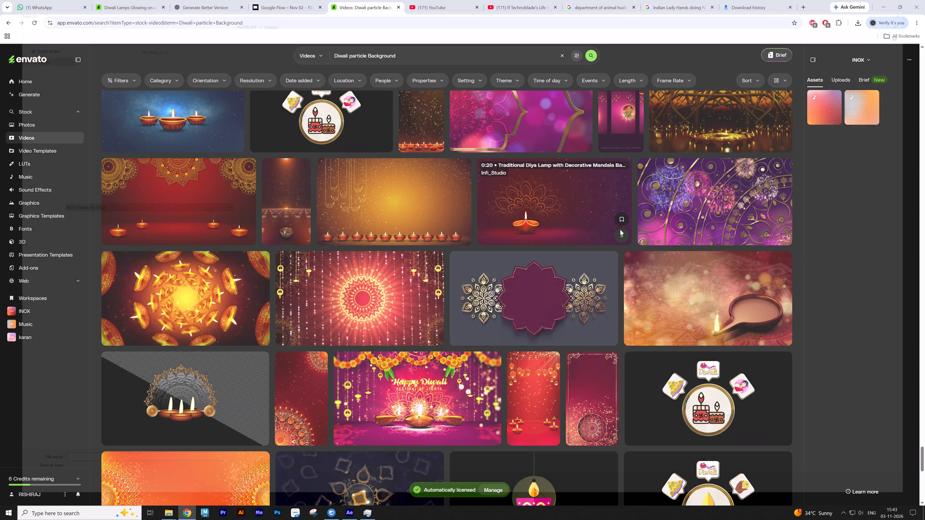
{"action": "left_click", "coordinate": [864, 496]}
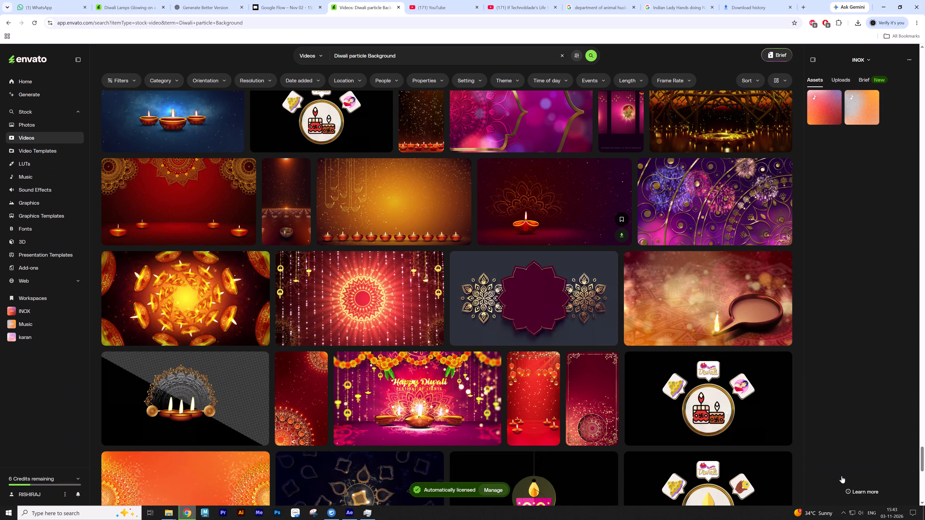
Reveal the downloaded traditional-diya-lamp-with-decorative-mandala clip in Explorer and import it into the After Effects project.
{"action": "key", "text": "ctrl+j"}
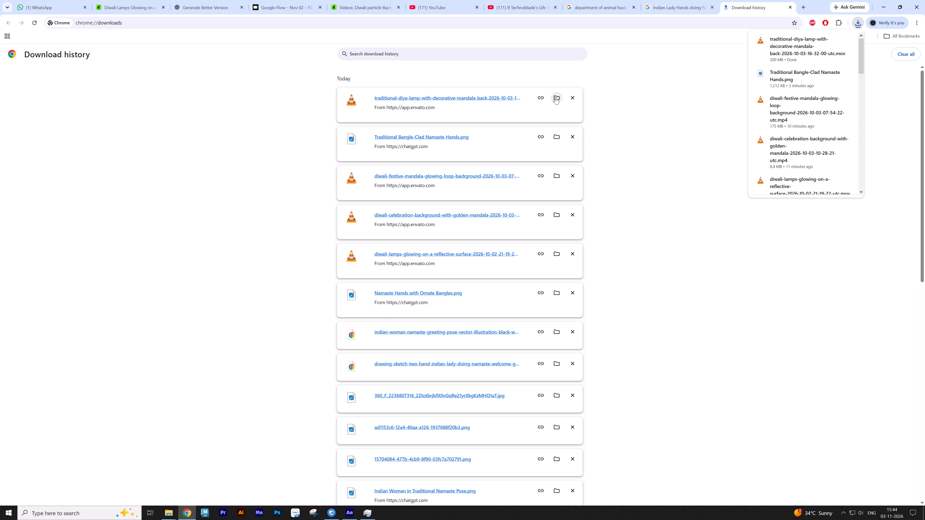
{"action": "left_click", "coordinate": [558, 97]}
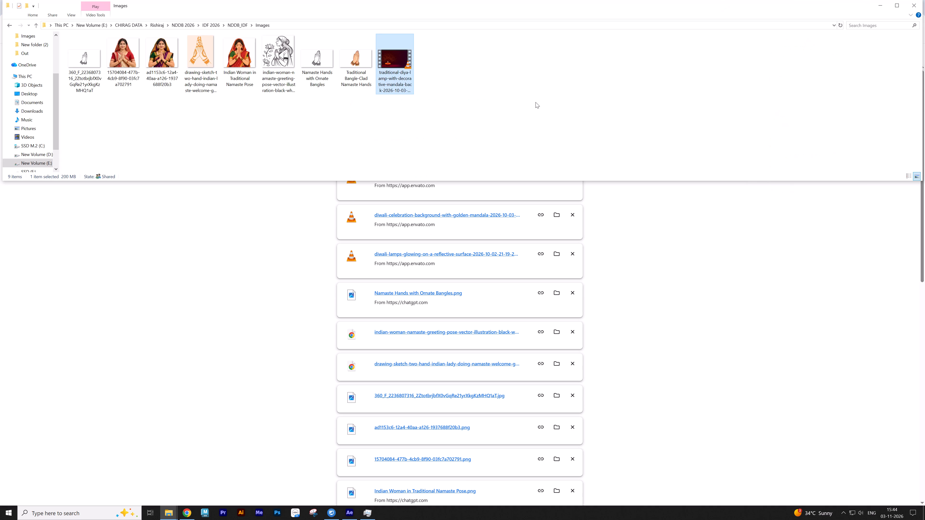
{"action": "left_click_drag", "start_coordinate": [387, 61], "coordinate": [365, 197]}
{"action": "key", "text": "alt+Tab"}
{"action": "key", "text": "alt+Tab"}
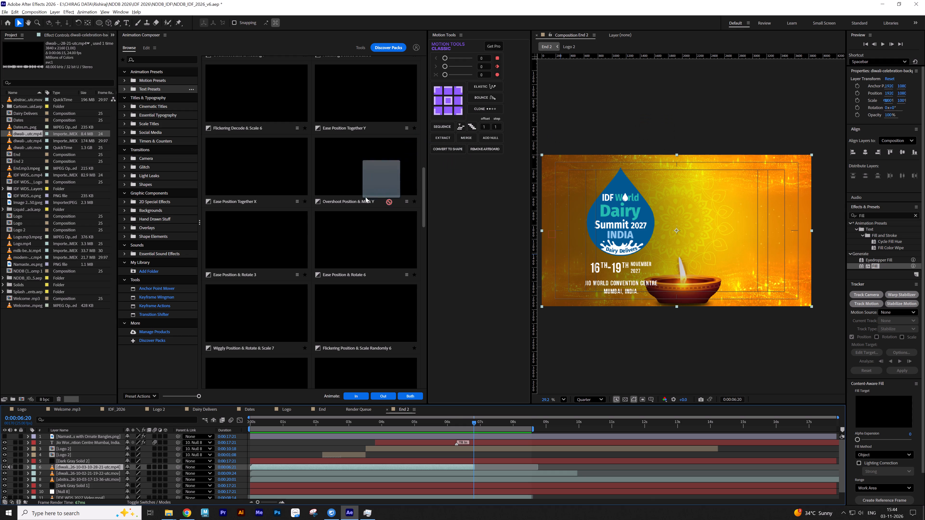
{"action": "left_click_drag", "start_coordinate": [365, 197], "coordinate": [81, 360]}
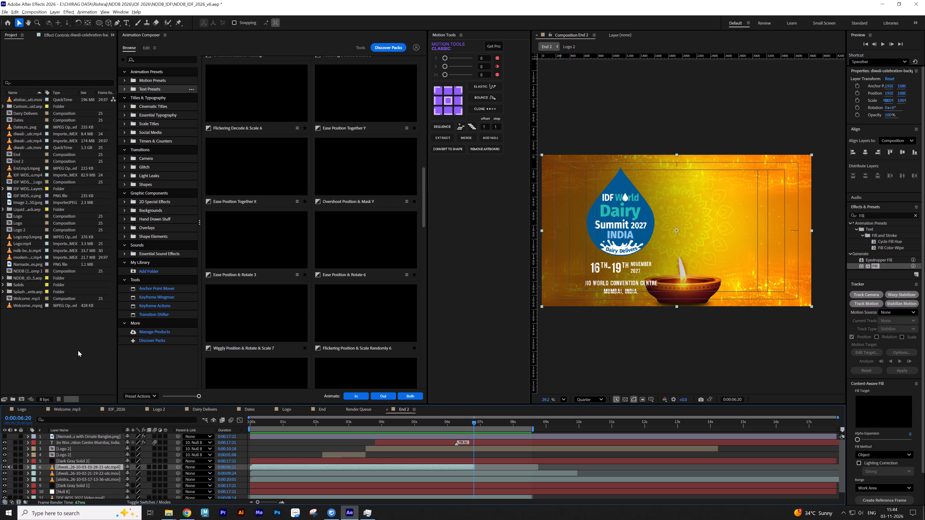
Replace the golden mandala layer in End 2 with the traditional diya lamp clip and fit it to the composition.
{"action": "left_click_drag", "start_coordinate": [32, 299], "coordinate": [54, 393]}
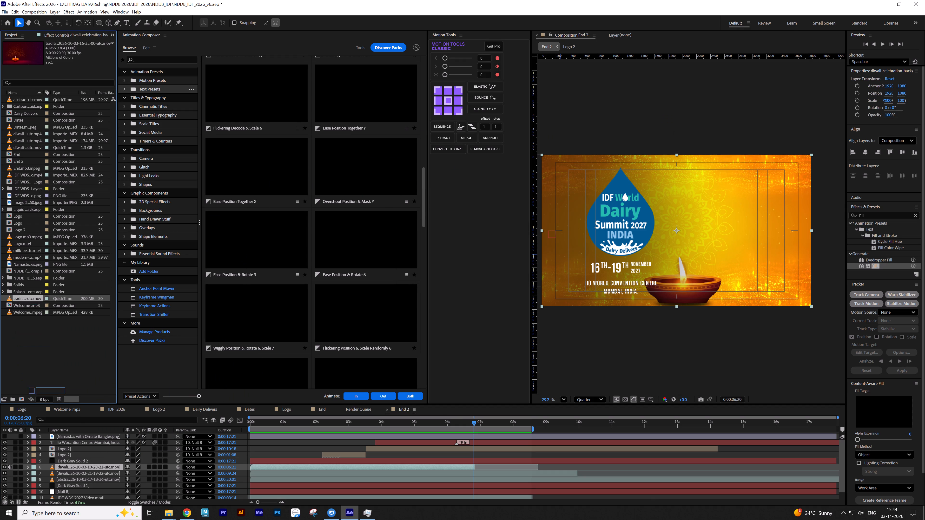
{"action": "left_click_drag", "start_coordinate": [54, 393], "coordinate": [80, 464]}
{"action": "left_click", "coordinate": [74, 470]}
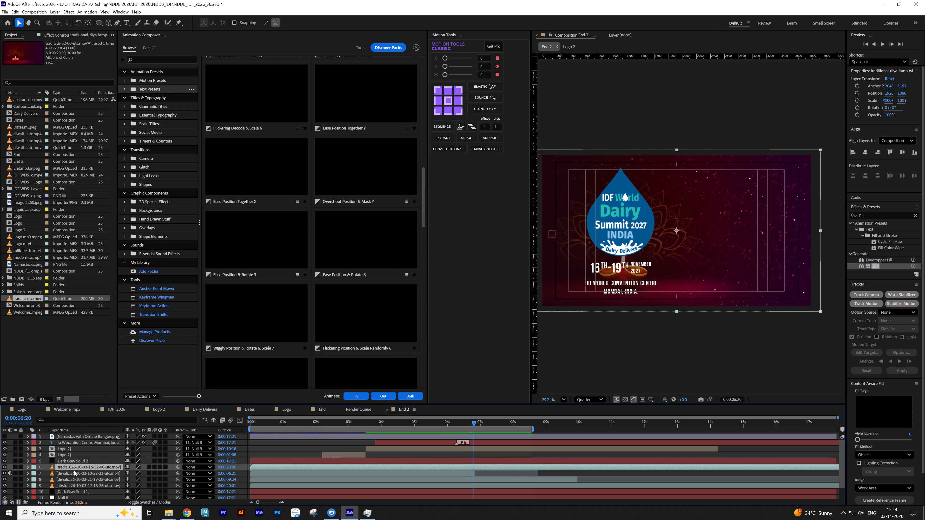
{"action": "left_click", "coordinate": [74, 471]}
{"action": "key", "text": "Delete"}
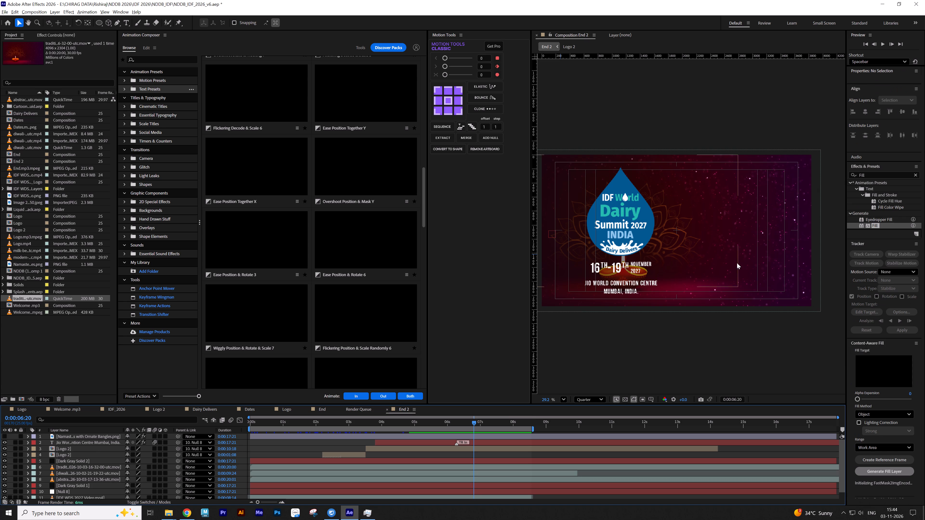
{"action": "left_click", "coordinate": [809, 254]}
{"action": "key", "text": "ctrl+alt+f"}
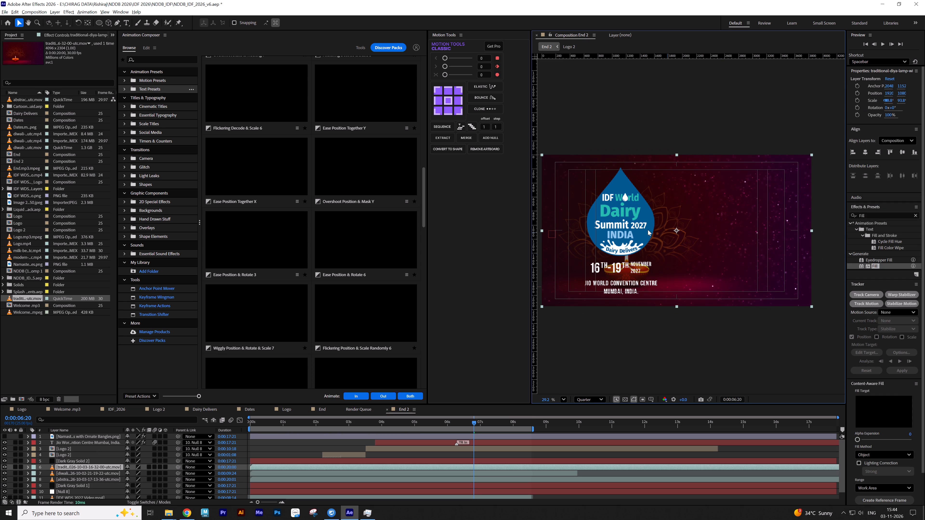
Move Null 8 so the logo and event text sit to the right of the diya, at about 2022, 1080.
{"action": "left_click", "coordinate": [611, 225]}
{"action": "left_click", "coordinate": [73, 493]}
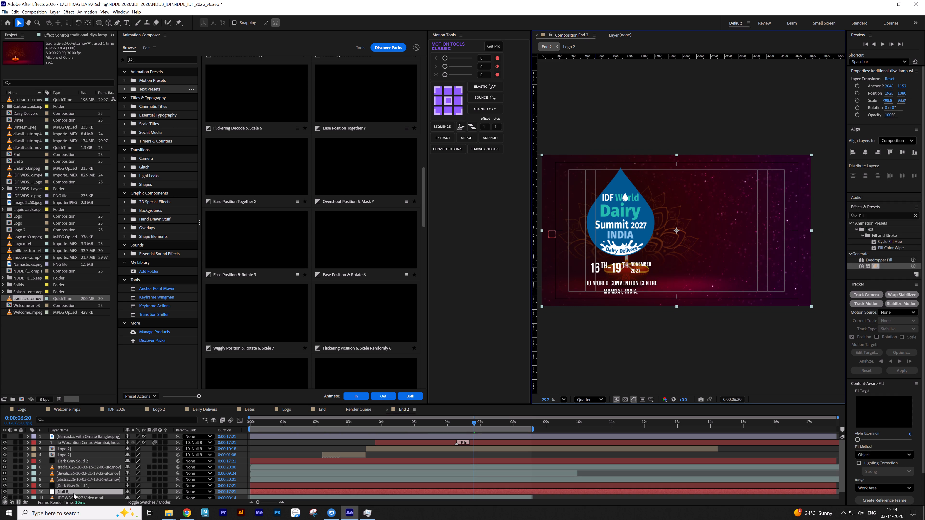
{"action": "left_click_drag", "start_coordinate": [548, 230], "coordinate": [705, 229]}
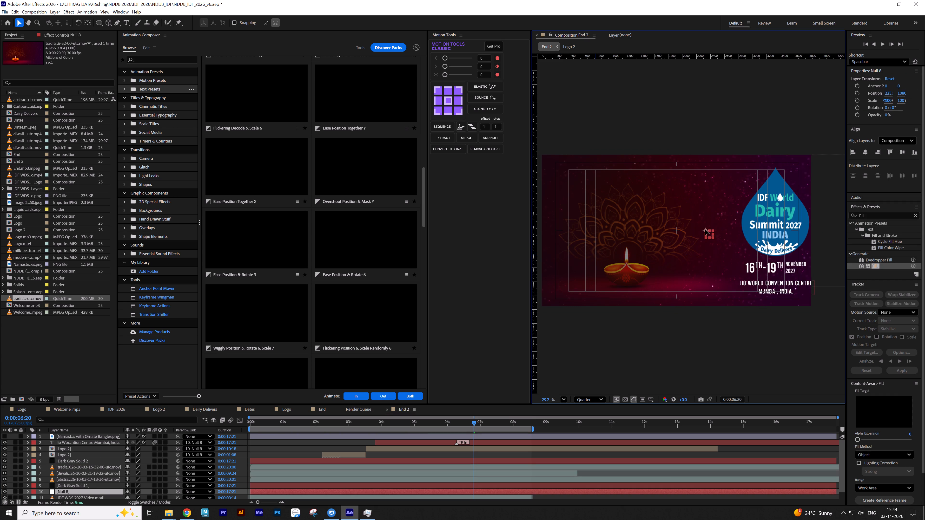
{"action": "left_click_drag", "start_coordinate": [705, 229], "coordinate": [677, 232]}
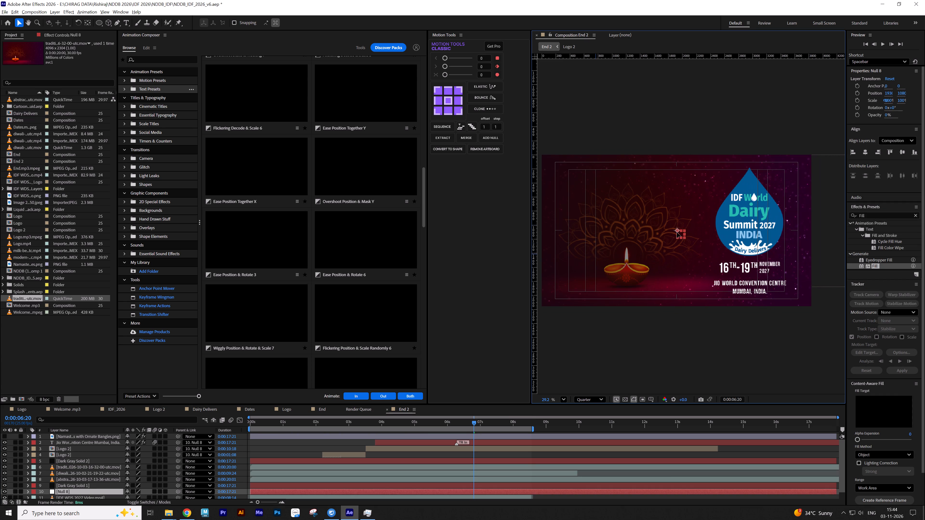
{"action": "left_click_drag", "start_coordinate": [677, 232], "coordinate": [683, 232]}
Delete the Dark Gray Solid 2 layer that overlays the diya background in End 2.
{"action": "left_click", "coordinate": [590, 208]}
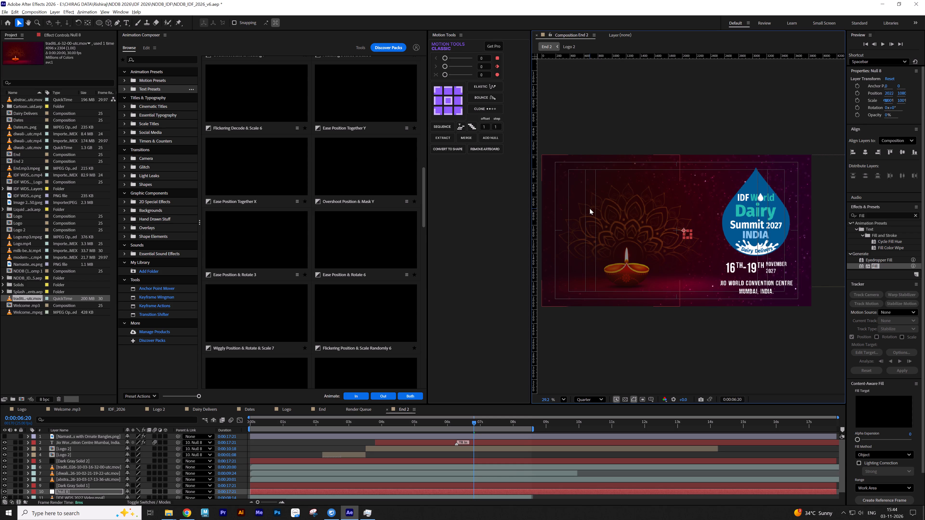
{"action": "key", "text": "Delete"}
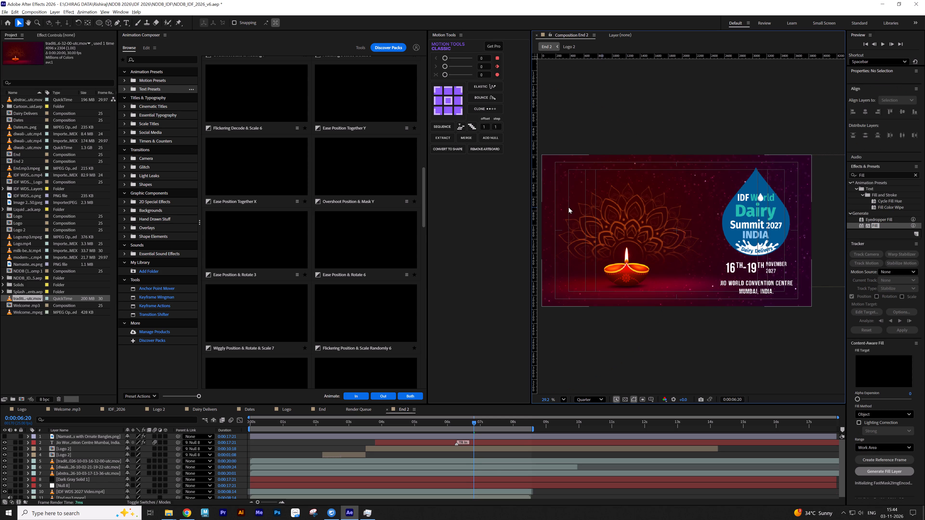
Add the Namaste Hands with Ornate Bangles and Traditional Bangle-Clad Namaste Hands images to the top of End 2 and position both above the diya.
{"action": "key", "text": "alt+Tab"}
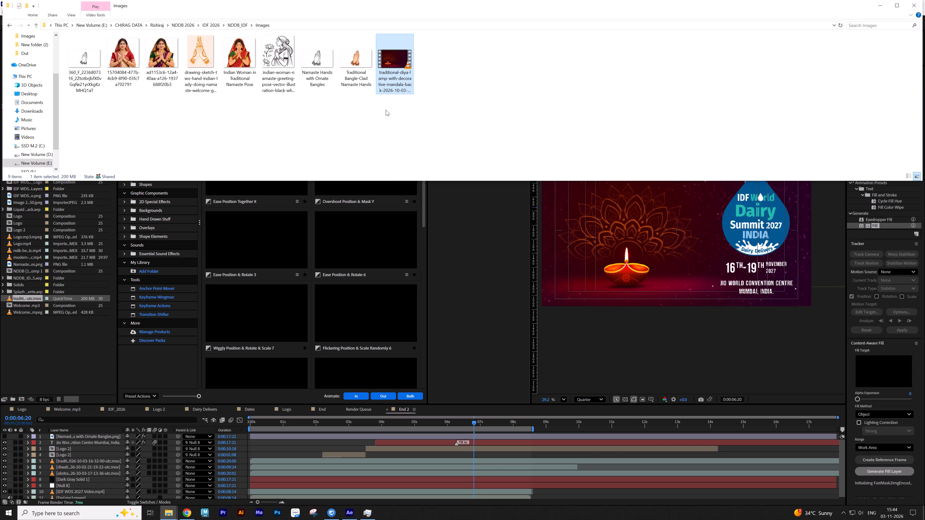
{"action": "left_click", "coordinate": [347, 69]}
{"action": "left_click", "coordinate": [319, 57], "text": "ctrl"}
{"action": "left_click_drag", "start_coordinate": [360, 57], "coordinate": [375, 126]}
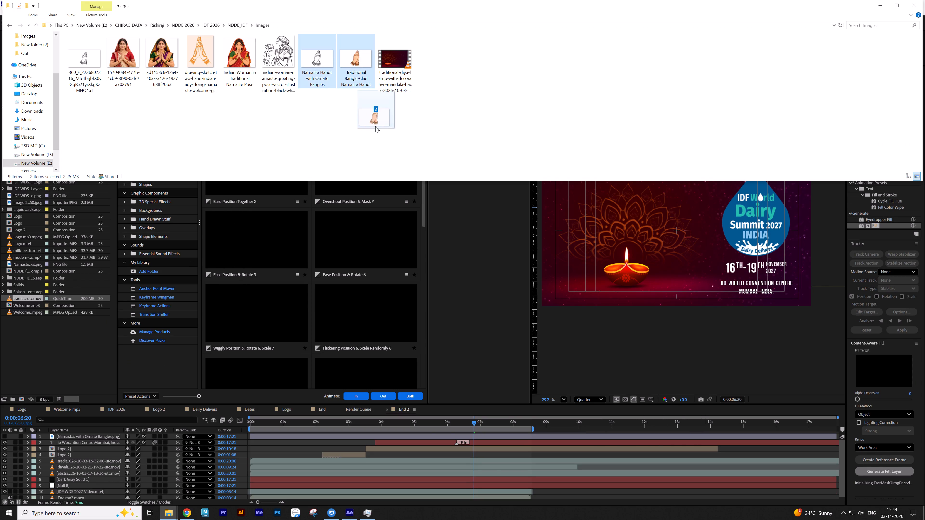
{"action": "left_click_drag", "start_coordinate": [375, 126], "coordinate": [514, 457]}
{"action": "key", "text": "Tab"}
{"action": "key", "text": "alt+Tab"}
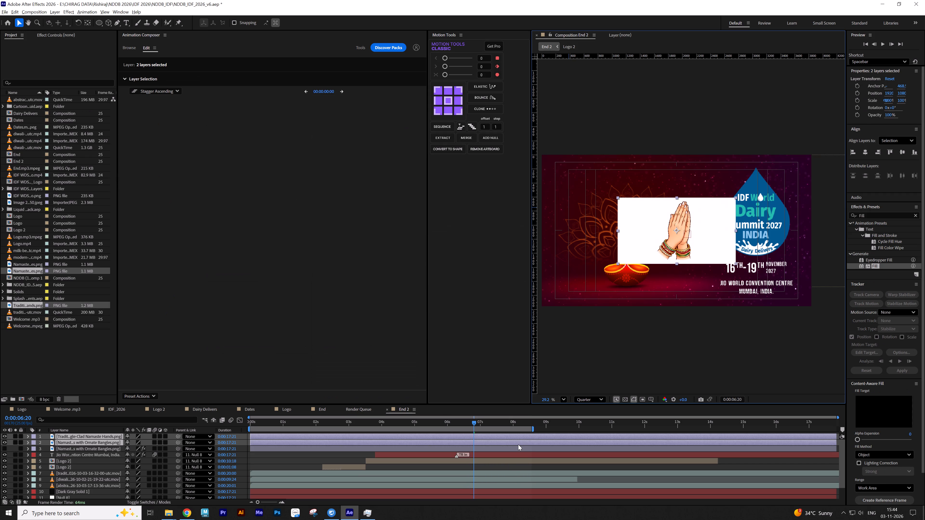
{"action": "left_click_drag", "start_coordinate": [709, 228], "coordinate": [658, 216]}
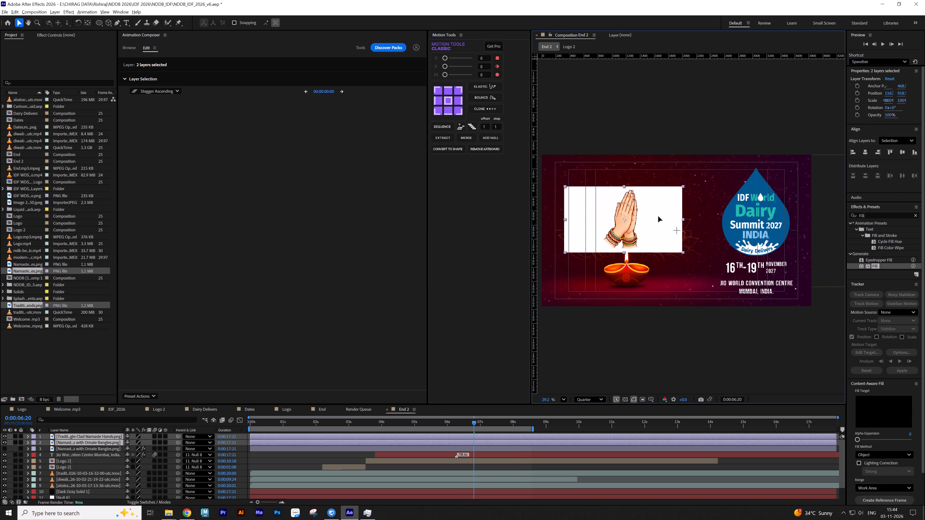
{"action": "left_click_drag", "start_coordinate": [658, 216], "coordinate": [660, 214]}
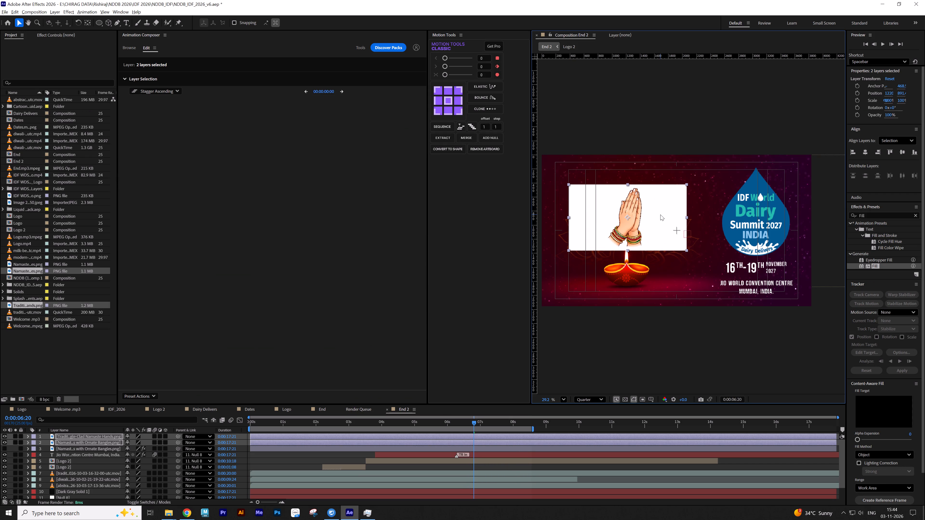
Precompose the two newly added namaste hand images together with the default name.
{"action": "key", "text": "ctrl+shift+c"}
{"action": "left_click", "coordinate": [496, 308]}
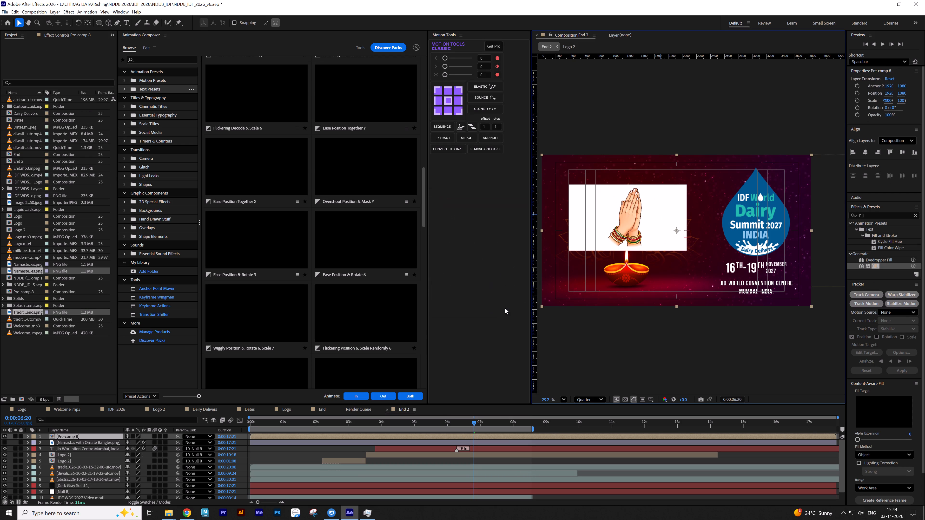
Open the namaste hands pre-comp and hide the coloured Traditional Bangle-Clad Namaste Hands layer.
{"action": "double_click", "coordinate": [457, 437]}
{"action": "left_click", "coordinate": [457, 471]}
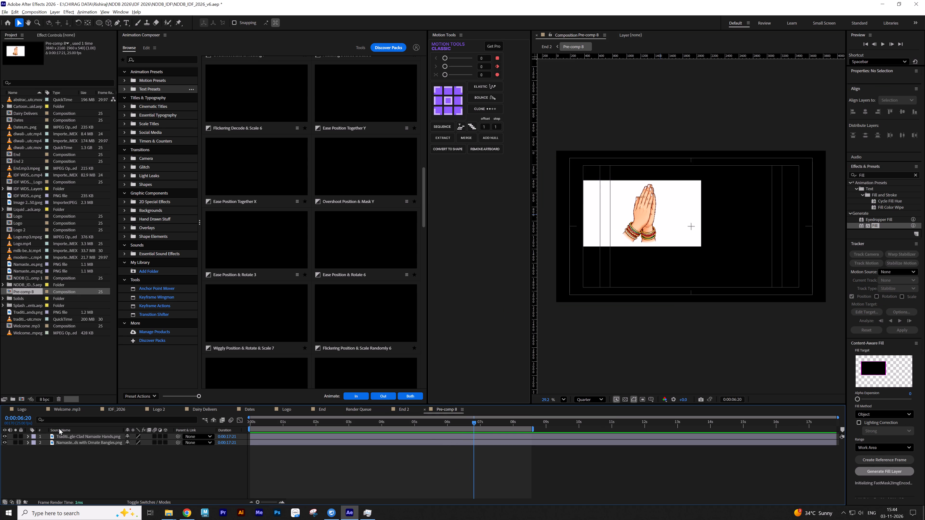
{"action": "left_click", "coordinate": [5, 436]}
{"action": "left_click", "coordinate": [5, 436]}
{"action": "left_click", "coordinate": [5, 437]}
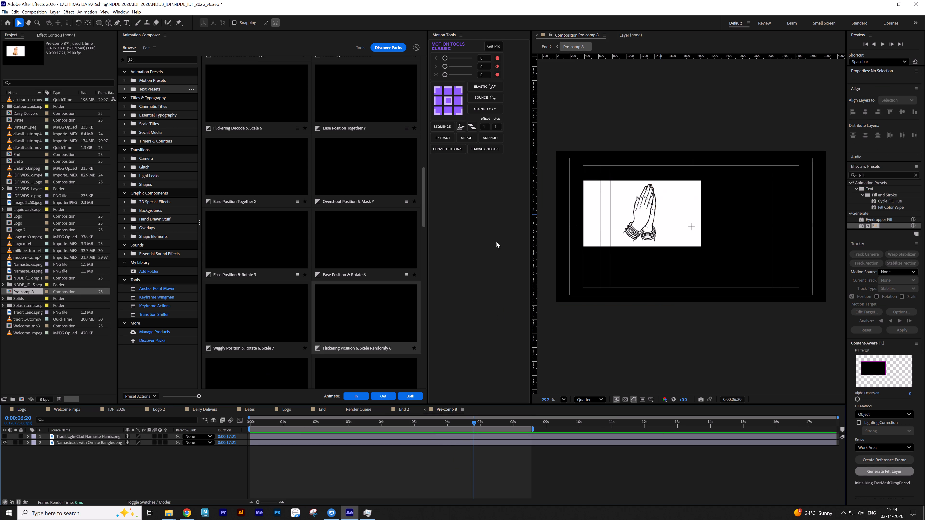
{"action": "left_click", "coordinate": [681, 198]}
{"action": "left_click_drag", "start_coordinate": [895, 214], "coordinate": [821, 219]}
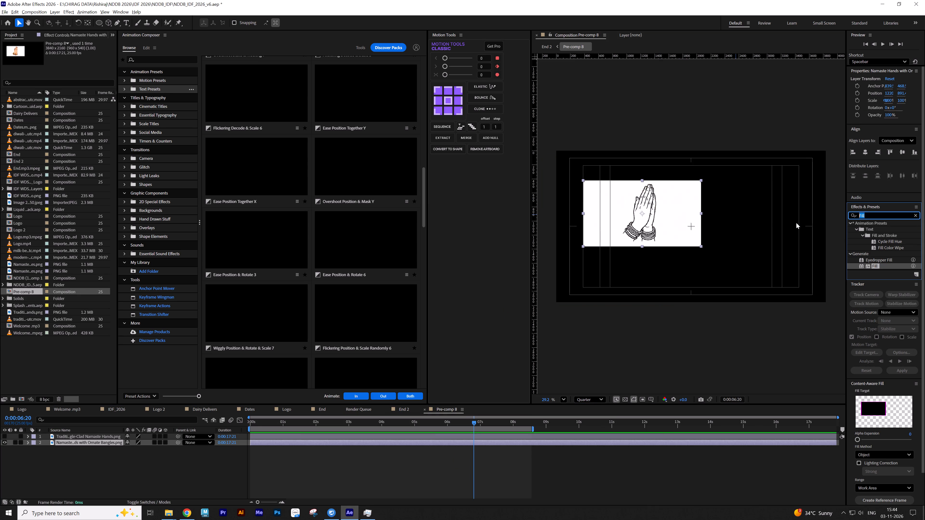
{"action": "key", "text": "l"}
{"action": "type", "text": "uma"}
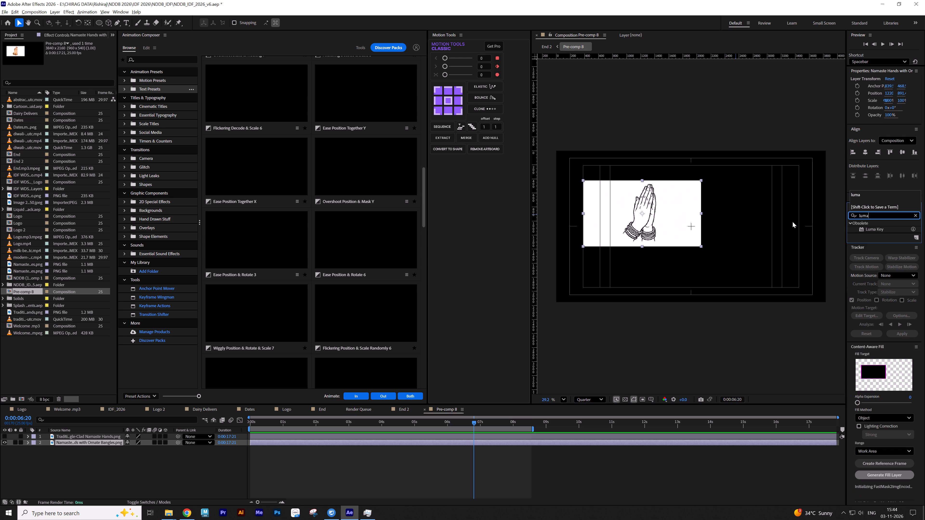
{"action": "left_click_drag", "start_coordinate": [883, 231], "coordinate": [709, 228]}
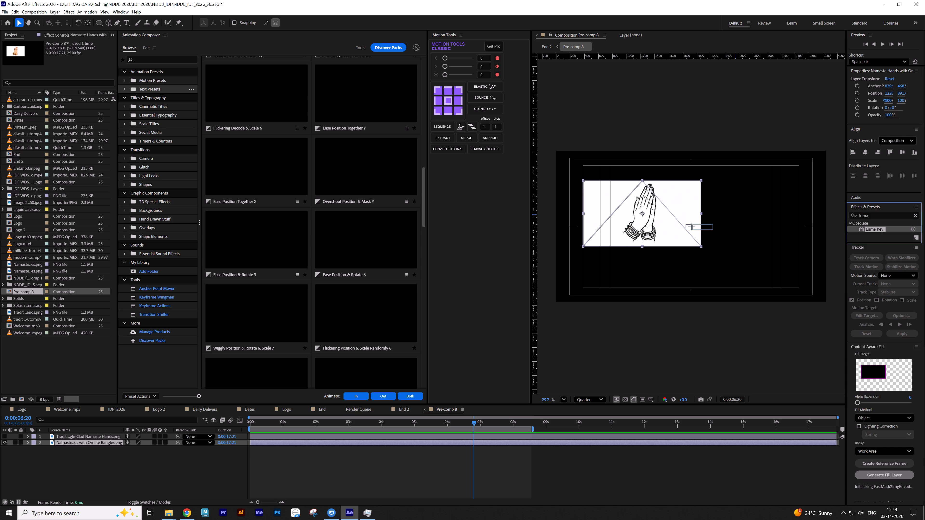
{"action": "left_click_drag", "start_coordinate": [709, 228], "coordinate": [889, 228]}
Apply the Unmult effect to the Namaste Hands with Ornate Bangles layer and set its background color to White.
{"action": "left_click_drag", "start_coordinate": [879, 219], "coordinate": [820, 216]}
{"action": "left_click_drag", "start_coordinate": [879, 217], "coordinate": [754, 217]}
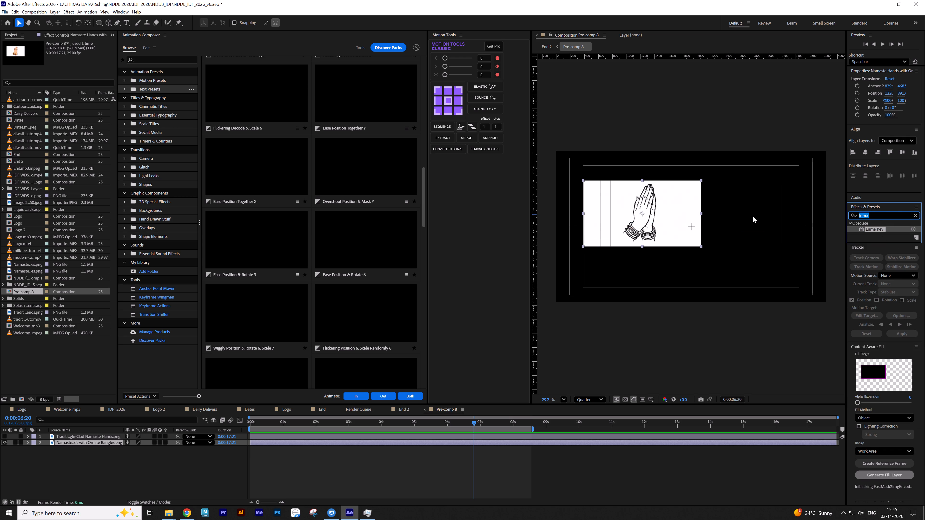
{"action": "key", "text": "u"}
{"action": "key", "text": "n"}
{"action": "key", "text": "m"}
{"action": "left_click_drag", "start_coordinate": [877, 260], "coordinate": [867, 260]}
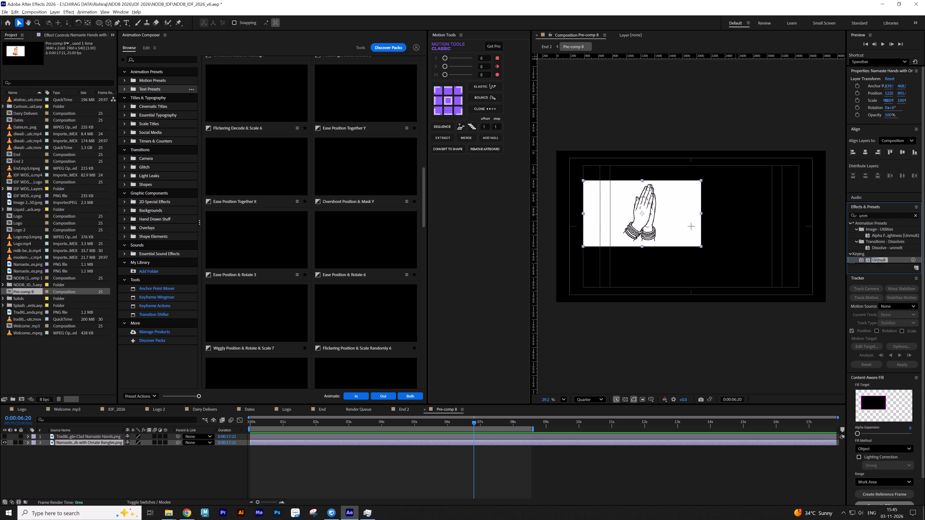
{"action": "left_click_drag", "start_coordinate": [867, 260], "coordinate": [621, 227]}
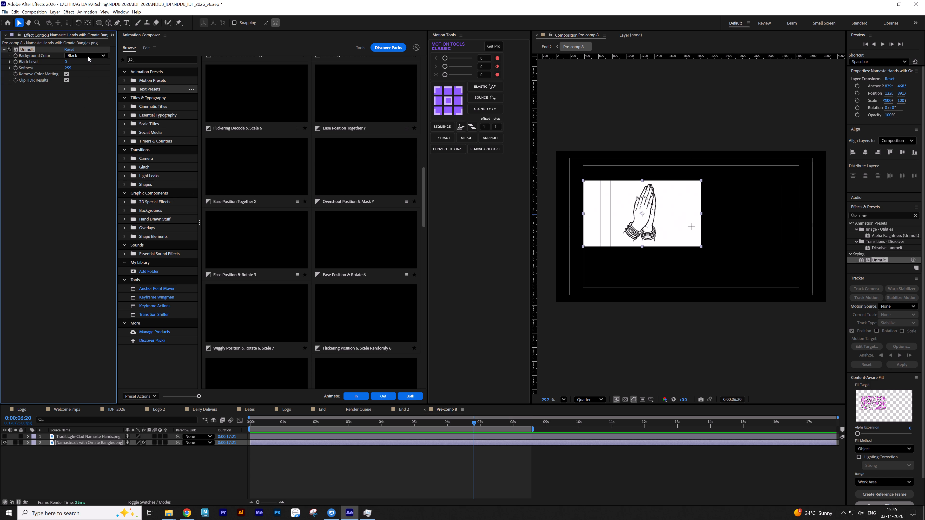
{"action": "left_click", "coordinate": [88, 57]}
{"action": "left_click", "coordinate": [86, 69]}
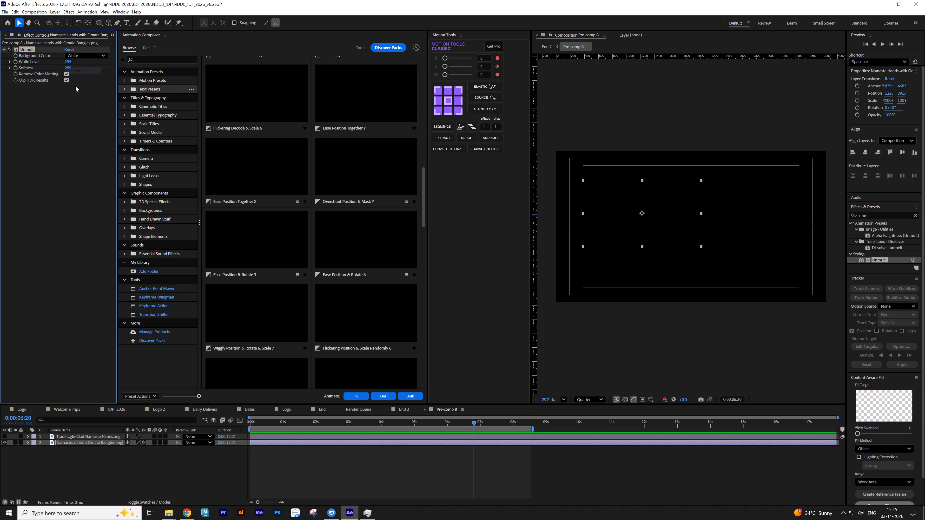
Add a Fill effect to the Namaste Hands with Ornate Bangles layer and set its color to white.
{"action": "left_click_drag", "start_coordinate": [873, 214], "coordinate": [818, 216]}
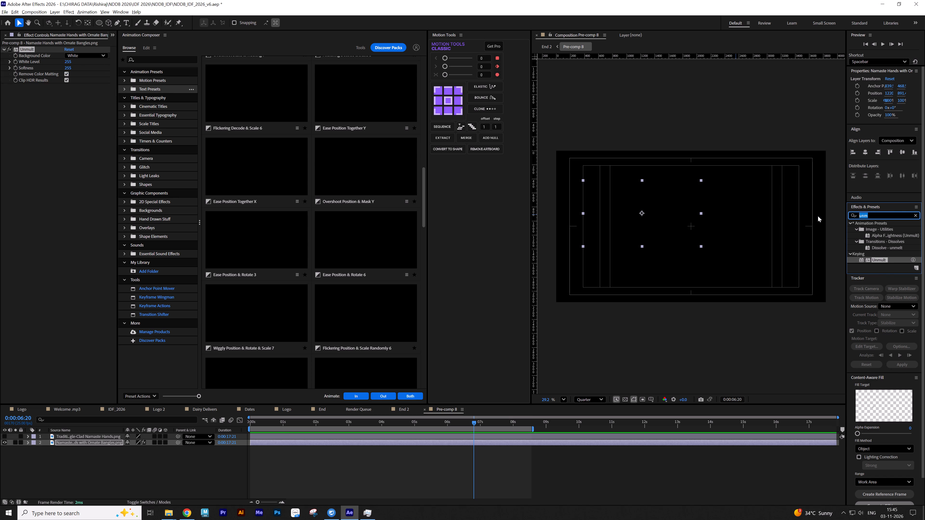
{"action": "key", "text": "shift+f"}
{"action": "key", "text": "i"}
{"action": "key", "text": "l"}
{"action": "key", "text": "l"}
{"action": "left_click_drag", "start_coordinate": [879, 267], "coordinate": [124, 264]}
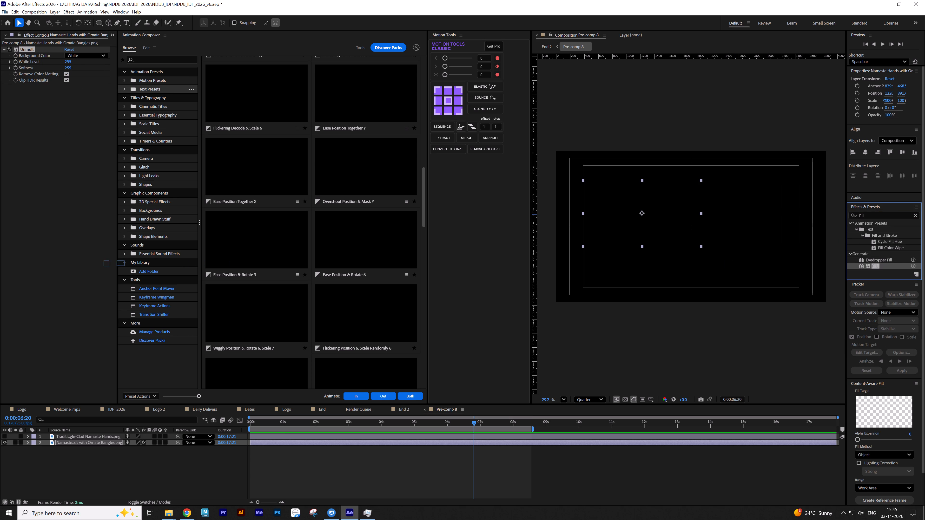
{"action": "left_click_drag", "start_coordinate": [124, 264], "coordinate": [70, 256]}
{"action": "left_click", "coordinate": [69, 106]}
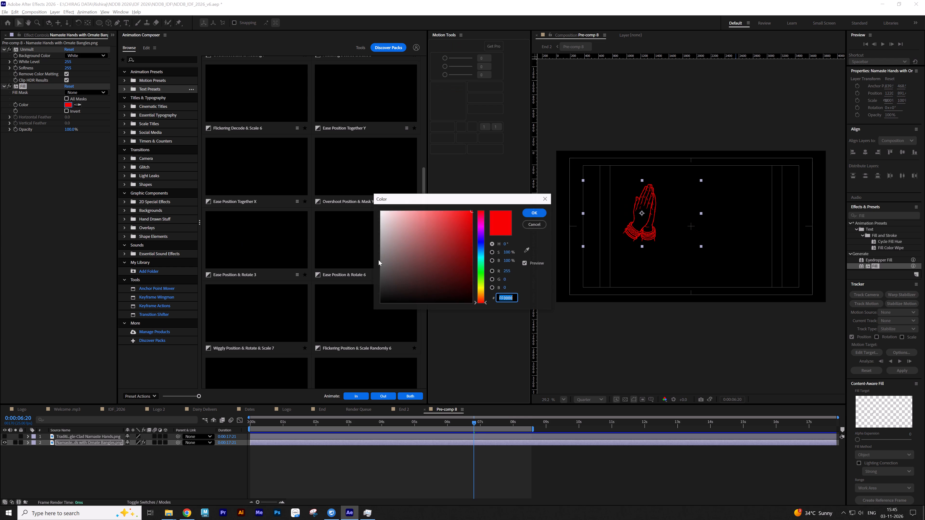
{"action": "left_click_drag", "start_coordinate": [429, 261], "coordinate": [309, 153]}
{"action": "left_click", "coordinate": [537, 212]}
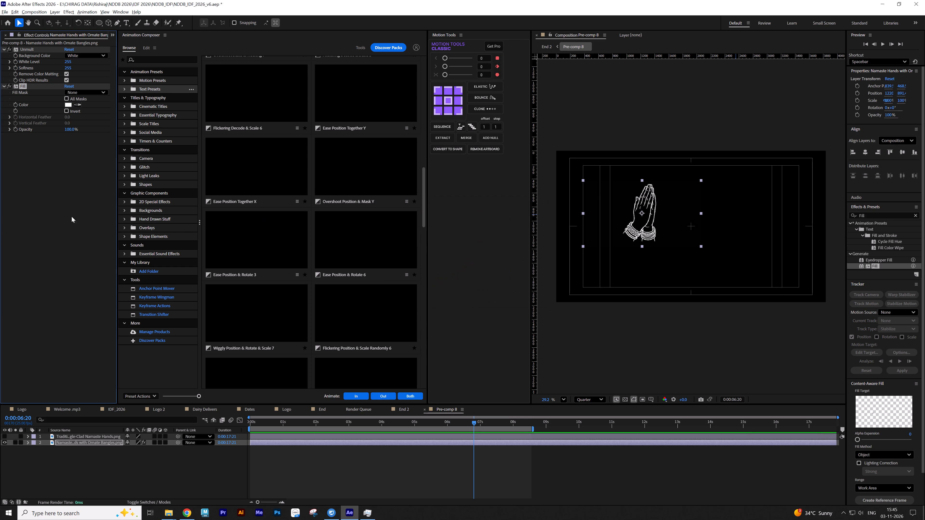
{"action": "left_click", "coordinate": [59, 214]}
{"action": "left_click", "coordinate": [117, 477]}
{"action": "type", "text": "ss"}
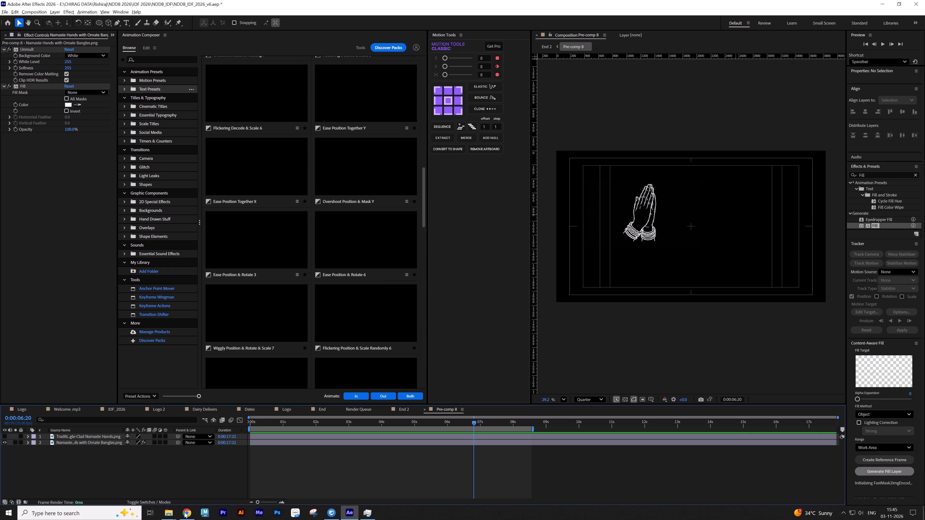
Switch to Chrome and search Envato stock videos for "Ink Transition".
{"action": "left_click", "coordinate": [187, 514]}
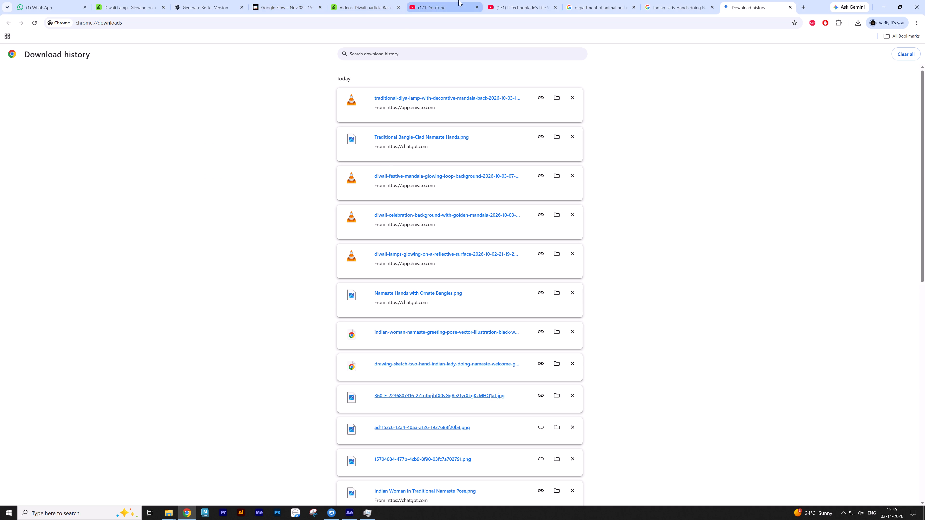
{"action": "left_click", "coordinate": [133, 0]}
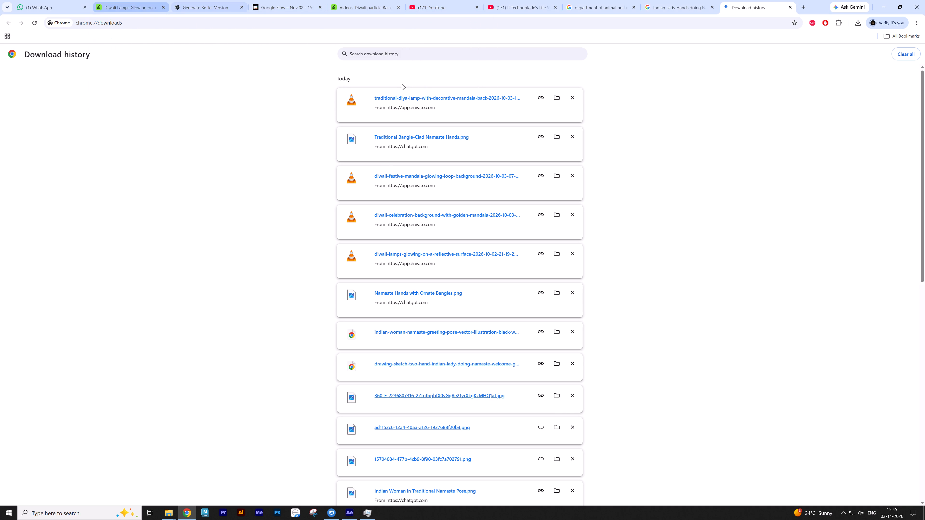
{"action": "left_click", "coordinate": [294, 112]}
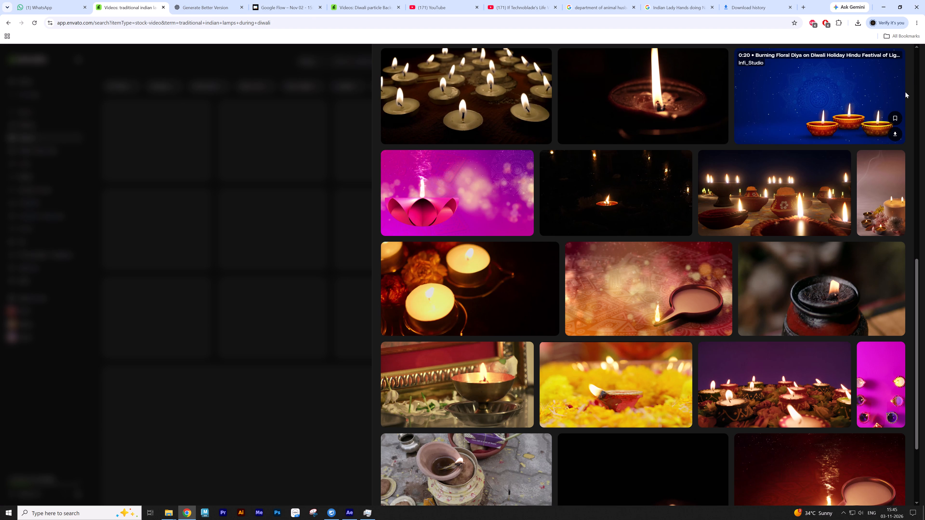
{"action": "scroll", "coordinate": [905, 93], "scroll_direction": "up", "scroll_amount": 12}
{"action": "left_click", "coordinate": [445, 59]}
{"action": "key", "text": "ctrl+a"}
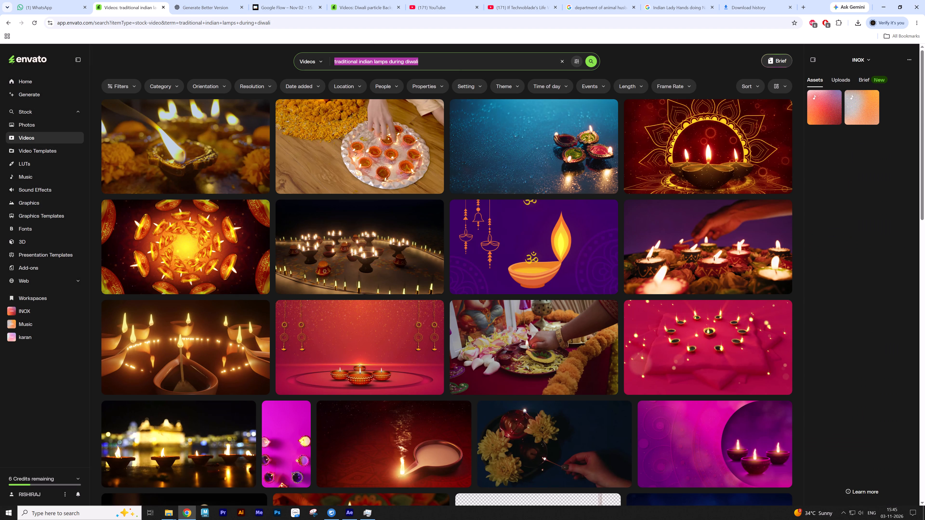
{"action": "type", "text": "Ink"}
{"action": "key", "text": "space"}
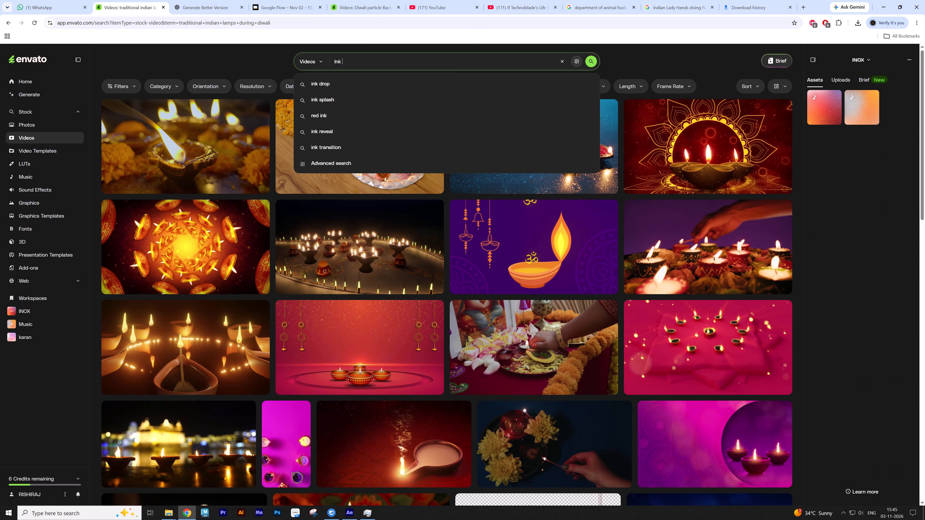
{"action": "key", "text": "Down"}
{"action": "key", "text": "Down"}
{"action": "key", "text": "Up"}
{"action": "key", "text": "space"}
{"action": "type", "text": "Transition"}
{"action": "key", "text": "Return"}
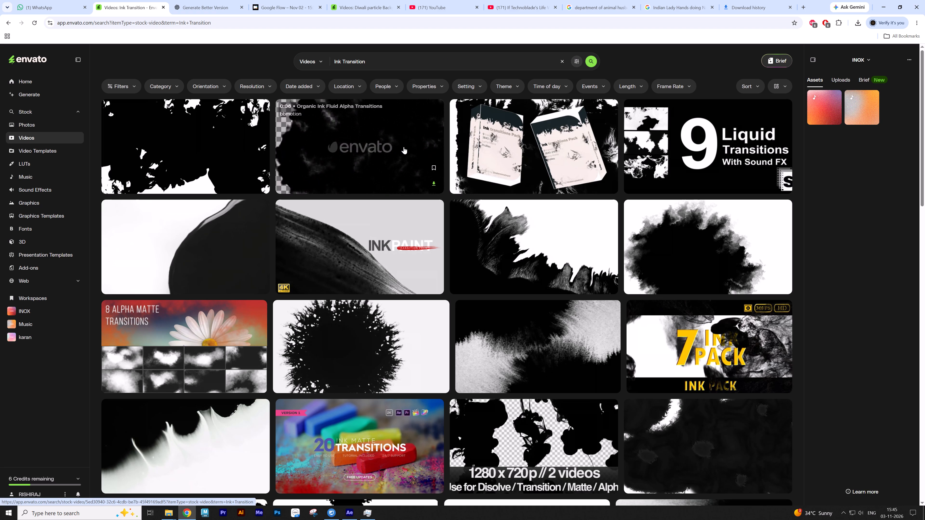
Download the Organic Ink Fluid Alpha Transitions pack into the NDDB_IDF project's Images folder.
{"action": "left_click", "coordinate": [431, 184]}
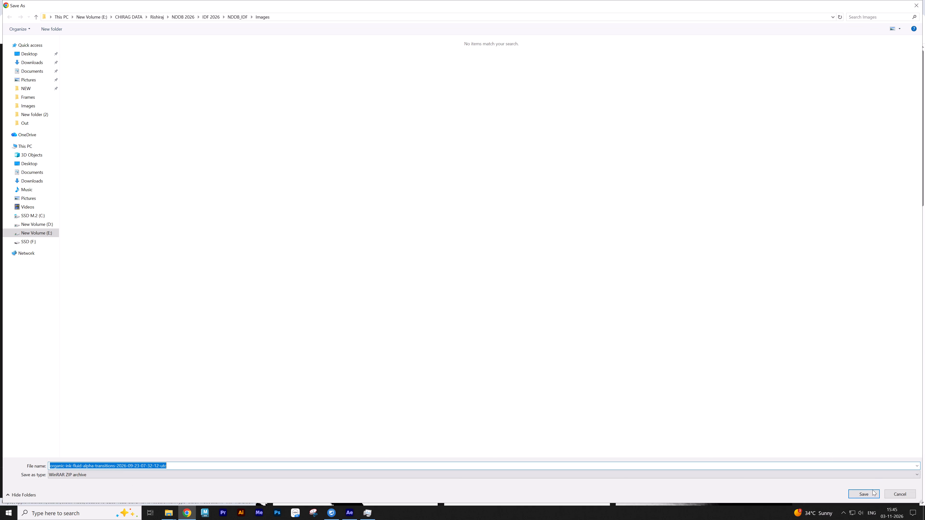
{"action": "left_click", "coordinate": [856, 491]}
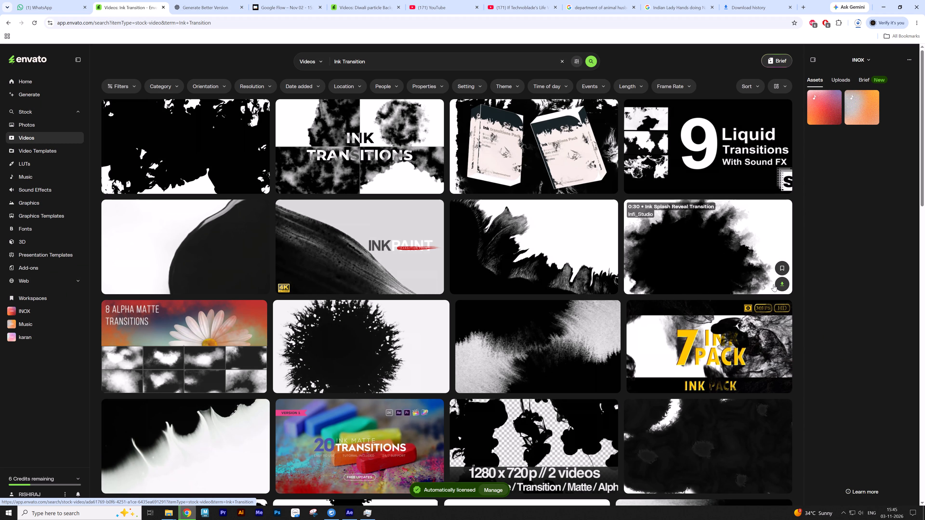
Download the Ink Splash Reveal Transition video in 4K (4096 x 2304) into the Images folder.
{"action": "left_click", "coordinate": [782, 285]}
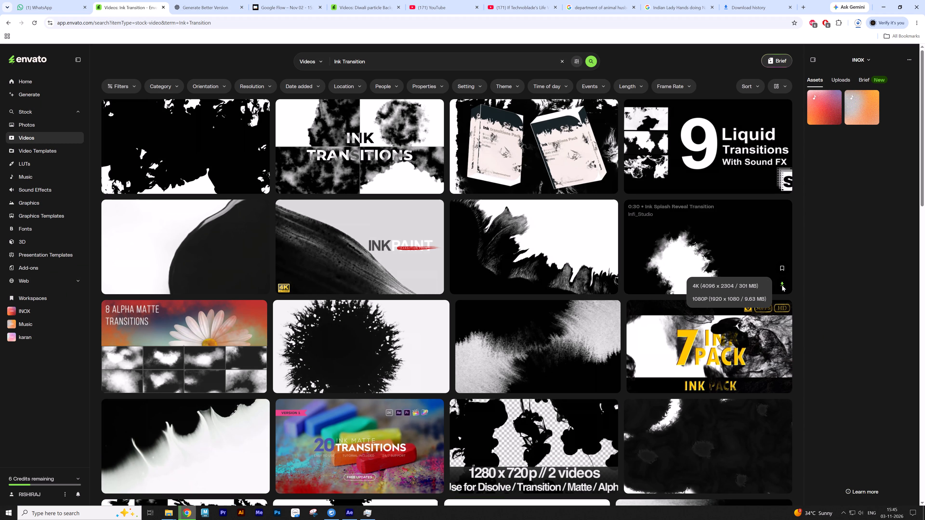
{"action": "left_click", "coordinate": [747, 286]}
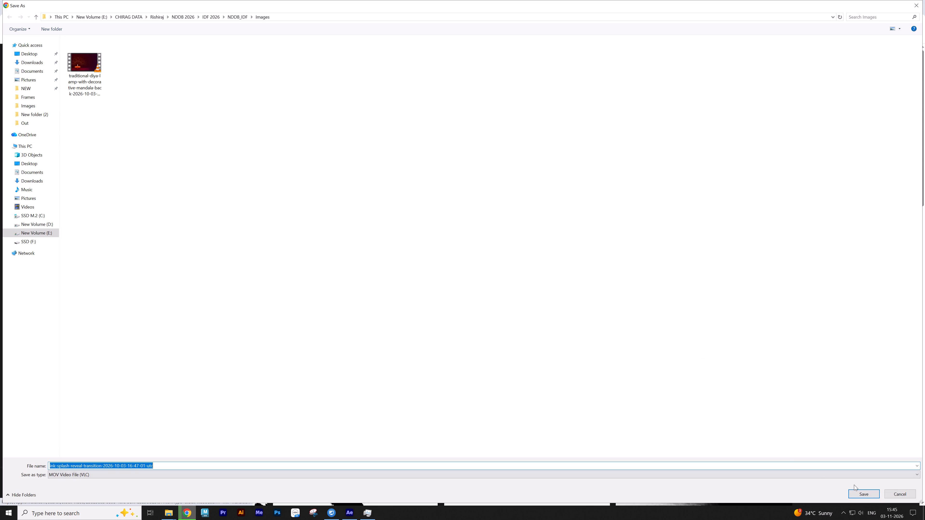
{"action": "left_click", "coordinate": [869, 495]}
{"action": "left_click", "coordinate": [836, 286]}
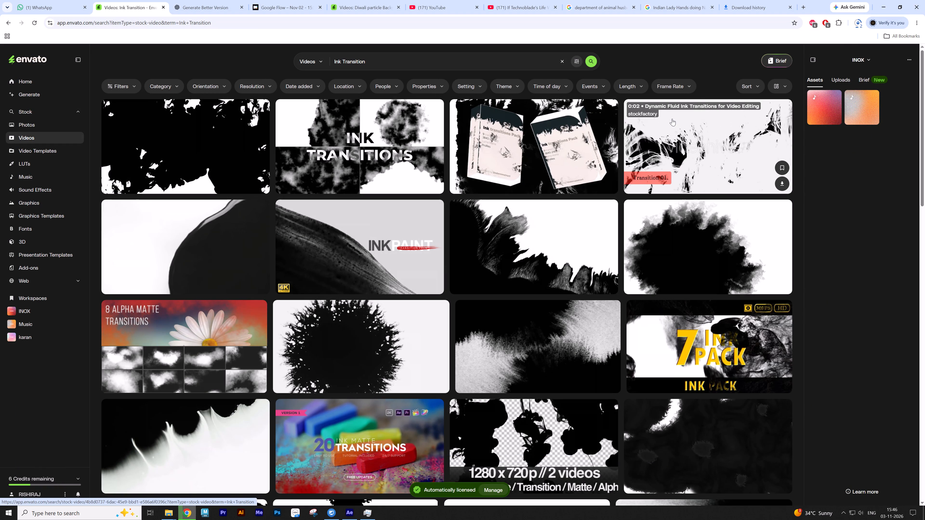
{"action": "left_click", "coordinate": [842, 207]}
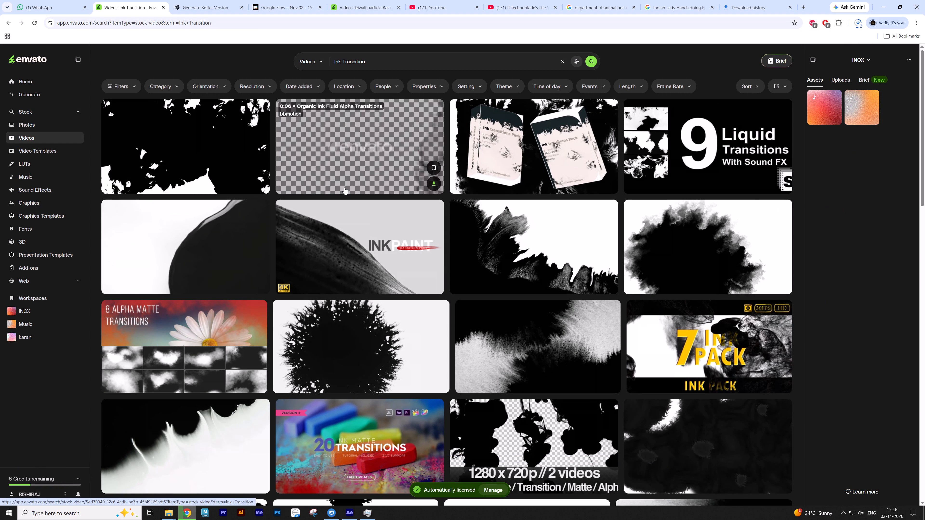
Browse further down the Ink Transition results and examine the ink bleed and ink splash clips.
{"action": "scroll", "coordinate": [273, 277], "scroll_direction": "down", "scroll_amount": 4}
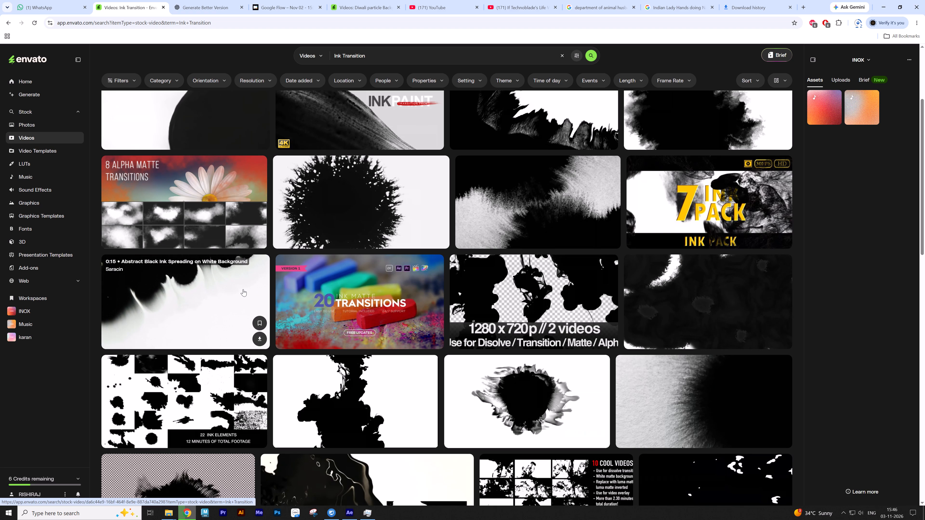
{"action": "scroll", "coordinate": [243, 289], "scroll_direction": "down", "scroll_amount": 5}
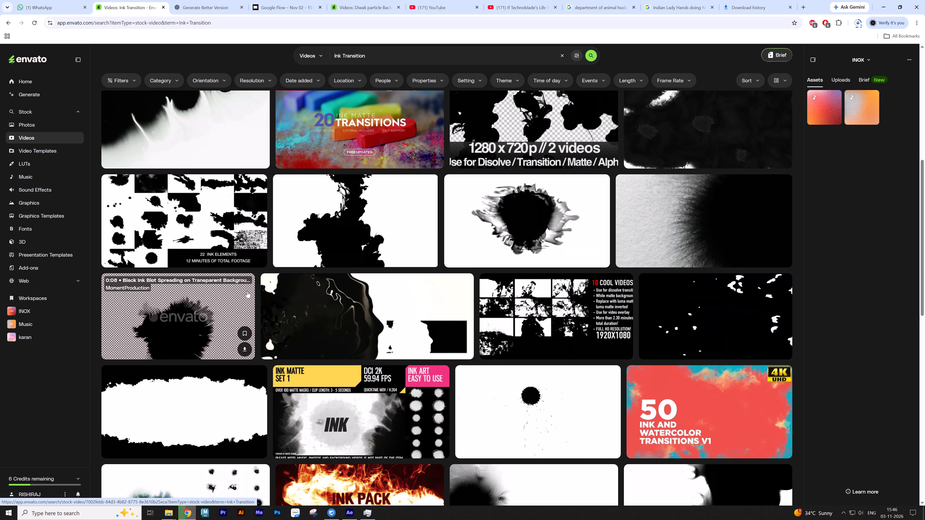
{"action": "scroll", "coordinate": [258, 297], "scroll_direction": "down", "scroll_amount": 5}
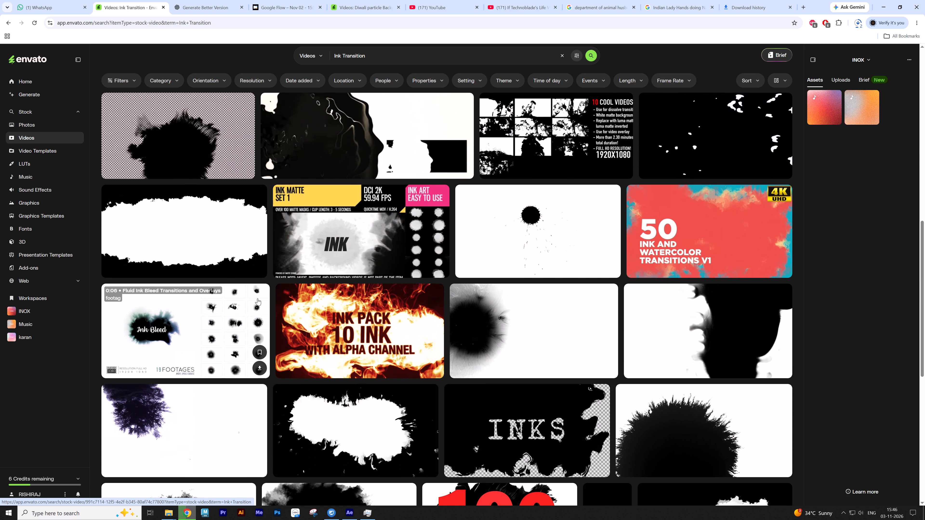
{"action": "scroll", "coordinate": [271, 306], "scroll_direction": "down", "scroll_amount": 8}
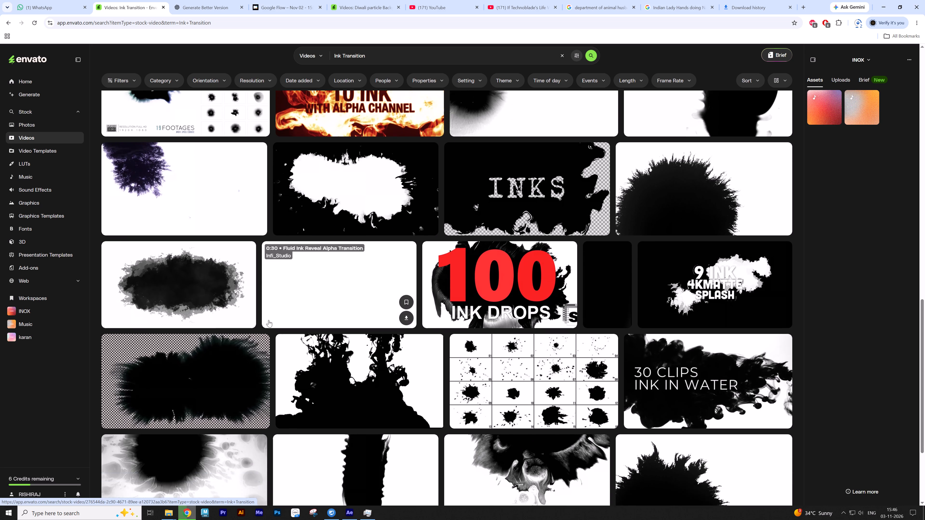
{"action": "scroll", "coordinate": [269, 320], "scroll_direction": "down", "scroll_amount": 2}
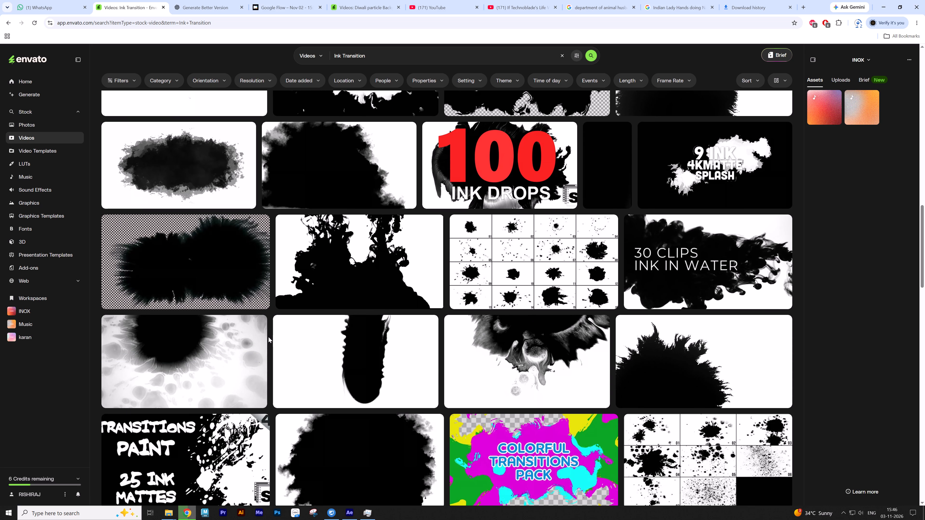
{"action": "scroll", "coordinate": [268, 337], "scroll_direction": "down", "scroll_amount": 3}
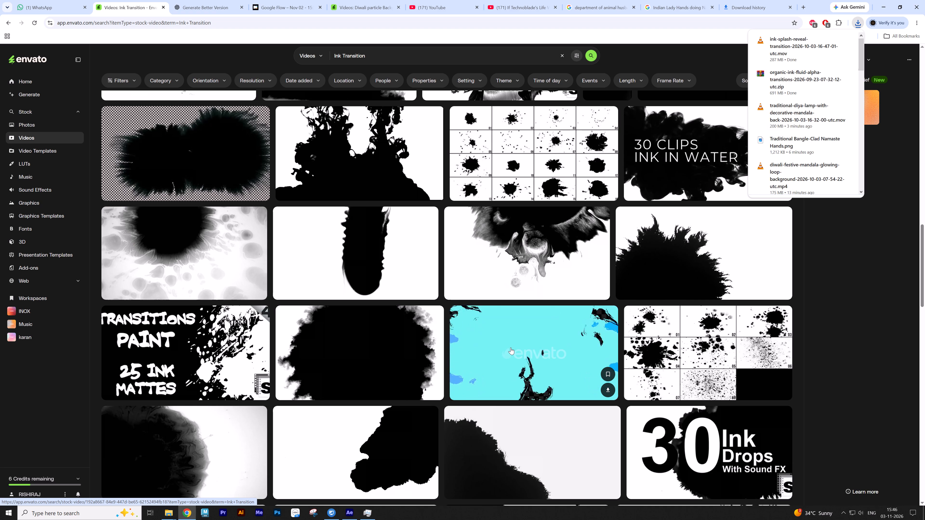
{"action": "left_click", "coordinate": [842, 314]}
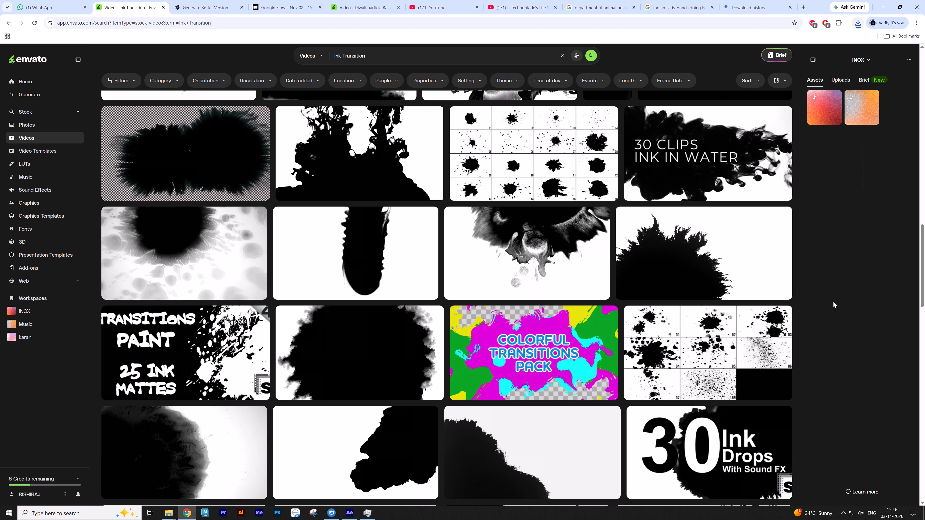
{"action": "scroll", "coordinate": [271, 398], "scroll_direction": "down", "scroll_amount": 6}
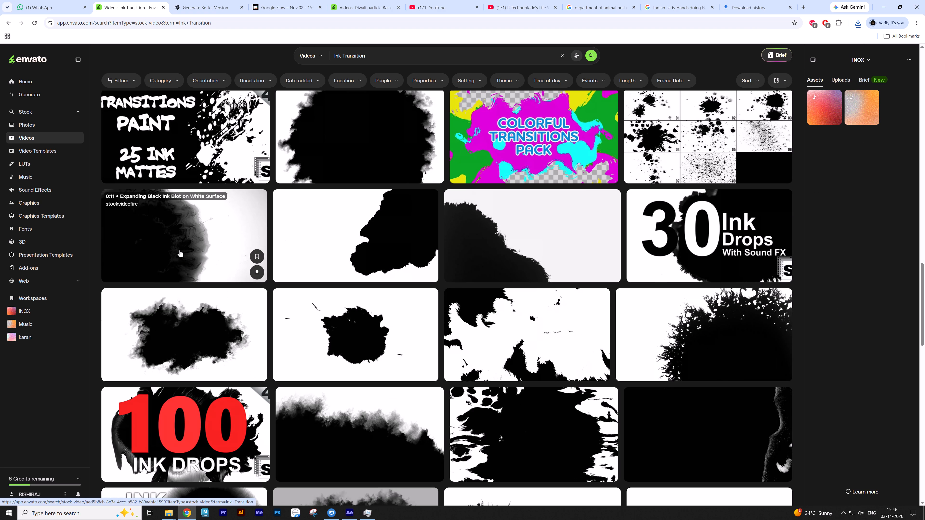
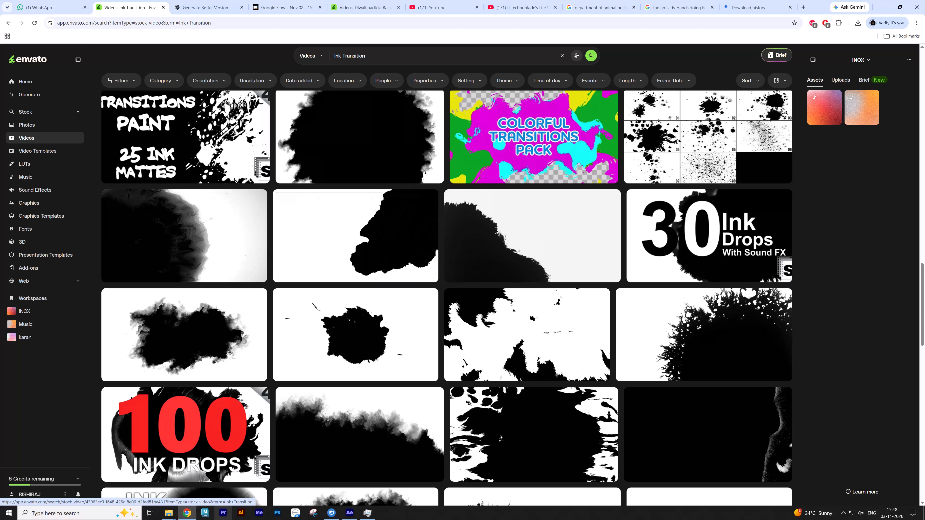
Switch to After Effects and go from Pre-comp 8 through End 2 to the End composition.
{"action": "left_click", "coordinate": [351, 514]}
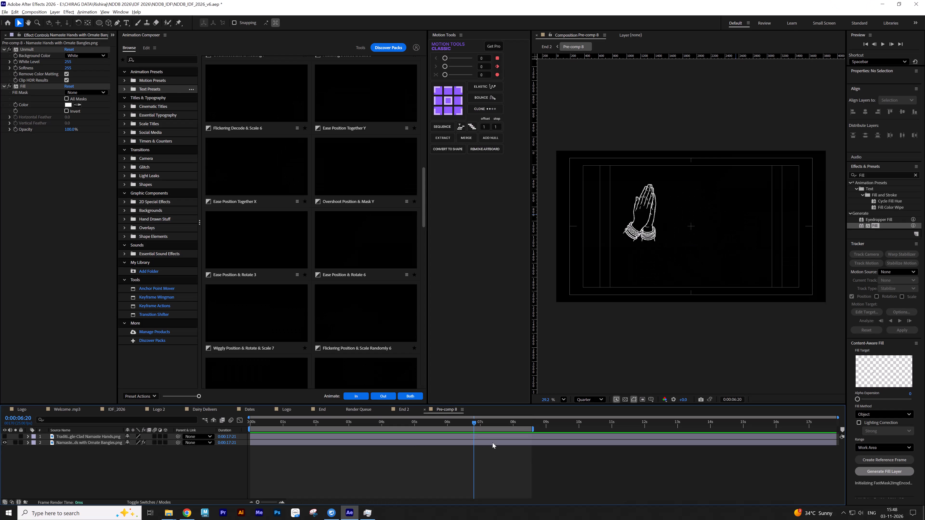
{"action": "left_click", "coordinate": [468, 459]}
{"action": "key", "text": "s"}
{"action": "key", "text": "s"}
{"action": "left_click", "coordinate": [409, 413]}
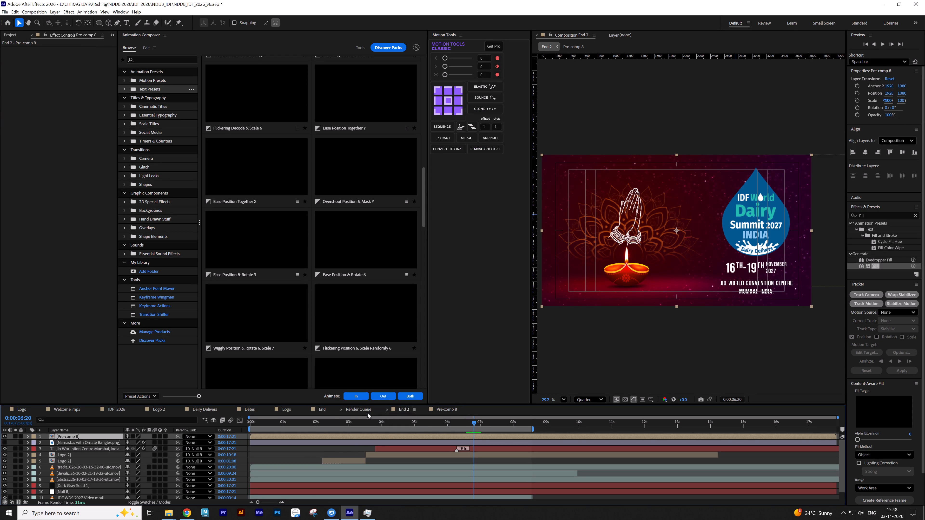
{"action": "left_click", "coordinate": [322, 411]}
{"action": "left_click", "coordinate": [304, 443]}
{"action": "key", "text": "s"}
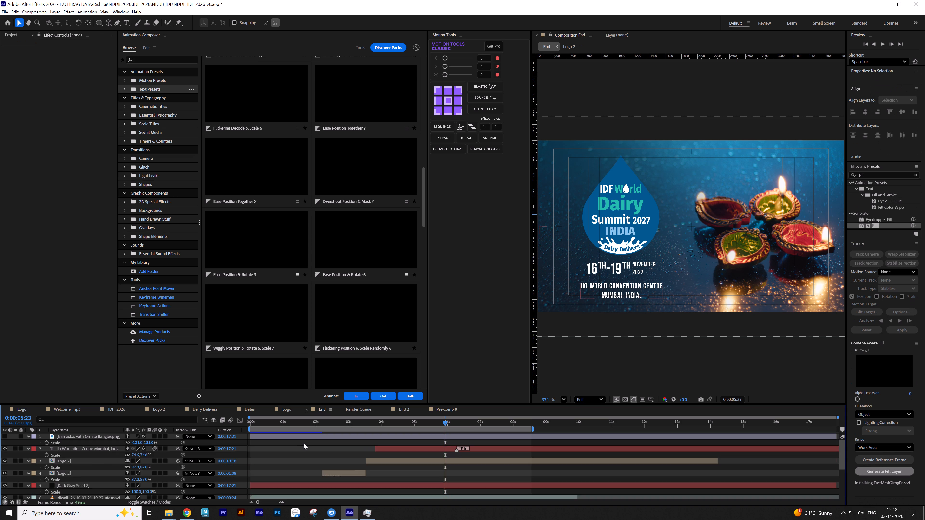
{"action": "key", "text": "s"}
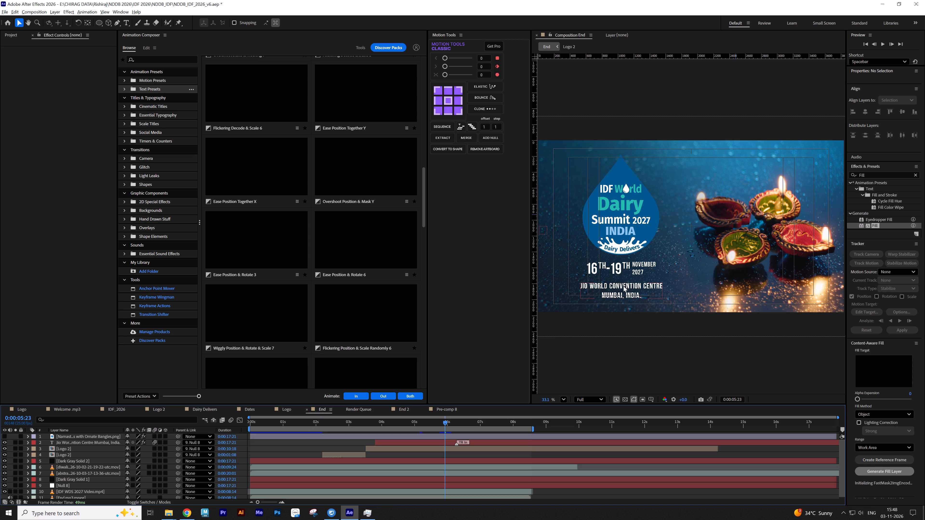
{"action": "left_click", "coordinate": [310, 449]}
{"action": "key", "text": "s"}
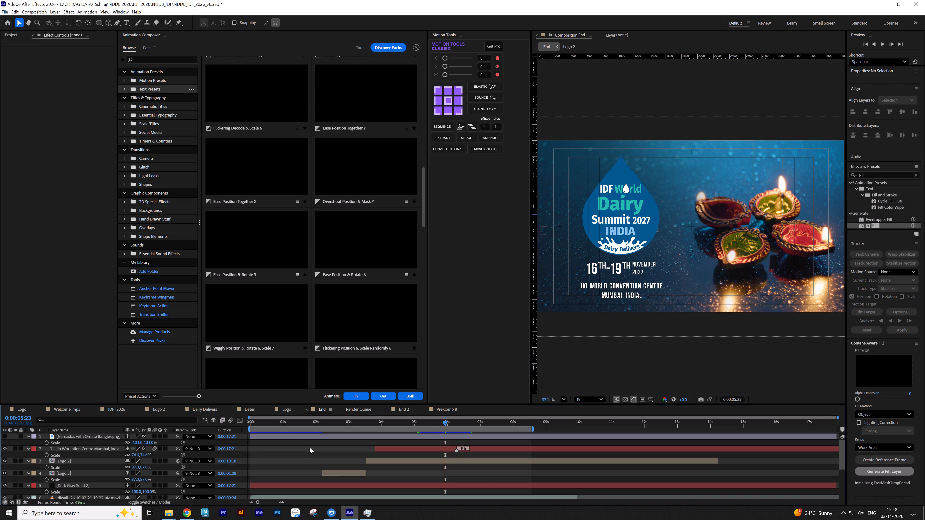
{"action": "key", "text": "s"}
Hide the End composition's layers from Dark Gray Solid 2 down through the IDF WDS 2027 Video, and scrub through the logo and text animation.
{"action": "scroll", "coordinate": [344, 455], "scroll_direction": "down", "scroll_amount": 6}
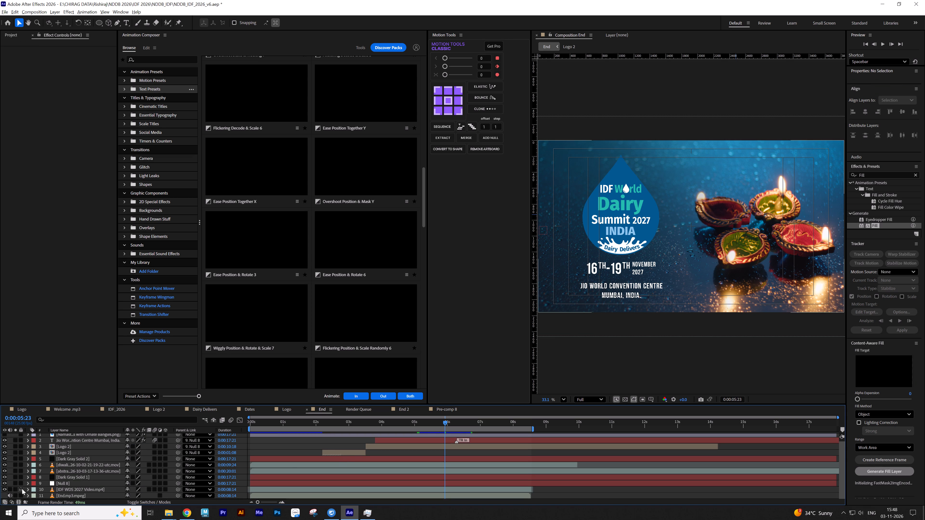
{"action": "left_click", "coordinate": [75, 465]}
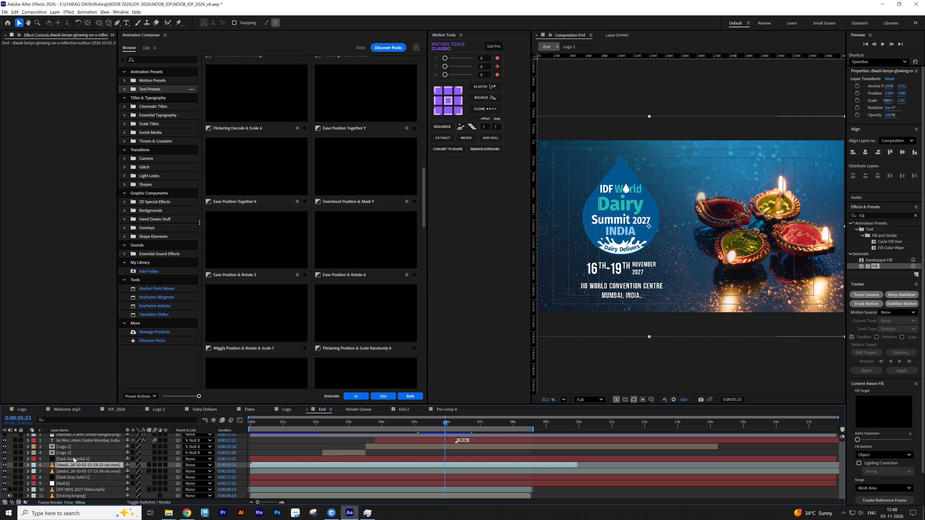
{"action": "left_click", "coordinate": [72, 460]}
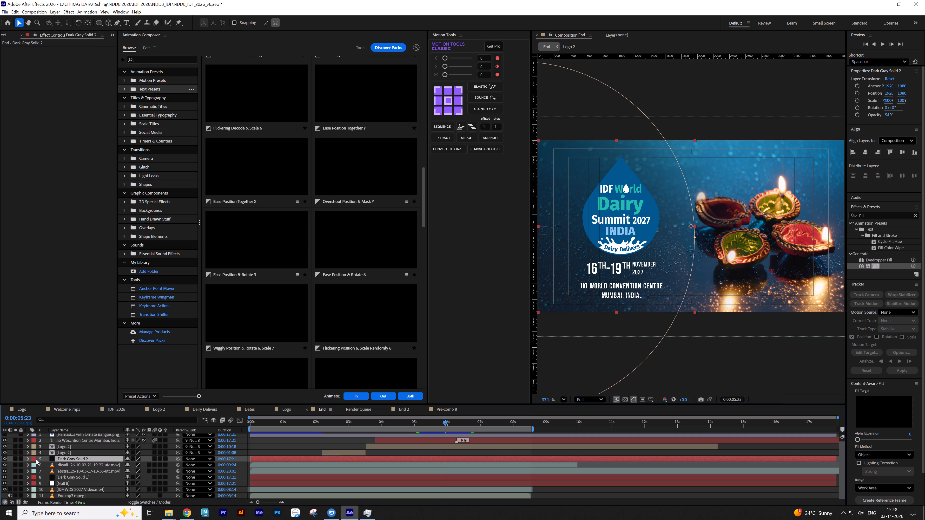
{"action": "left_click", "coordinate": [5, 461]}
{"action": "left_click_drag", "start_coordinate": [5, 463], "coordinate": [6, 497]}
{"action": "scroll", "coordinate": [85, 487], "scroll_direction": "down", "scroll_amount": 13}
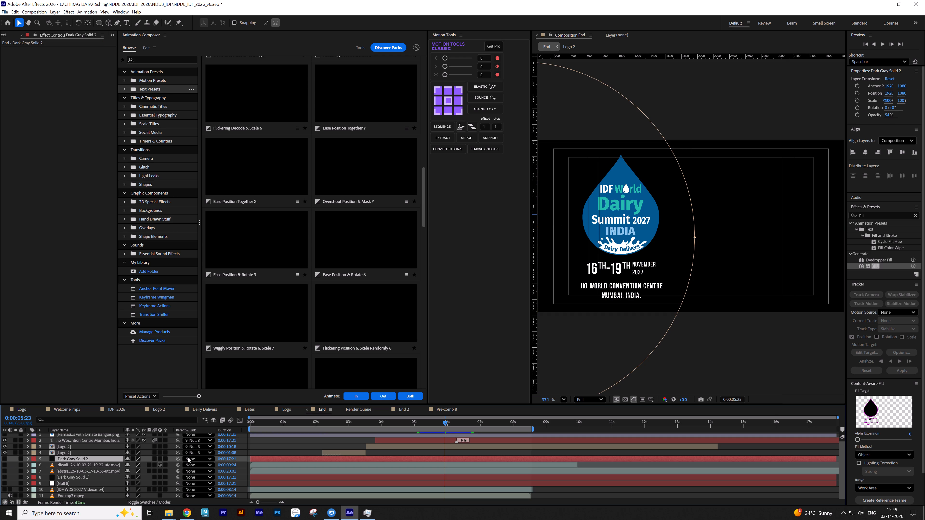
{"action": "left_click_drag", "start_coordinate": [440, 424], "coordinate": [257, 427]}
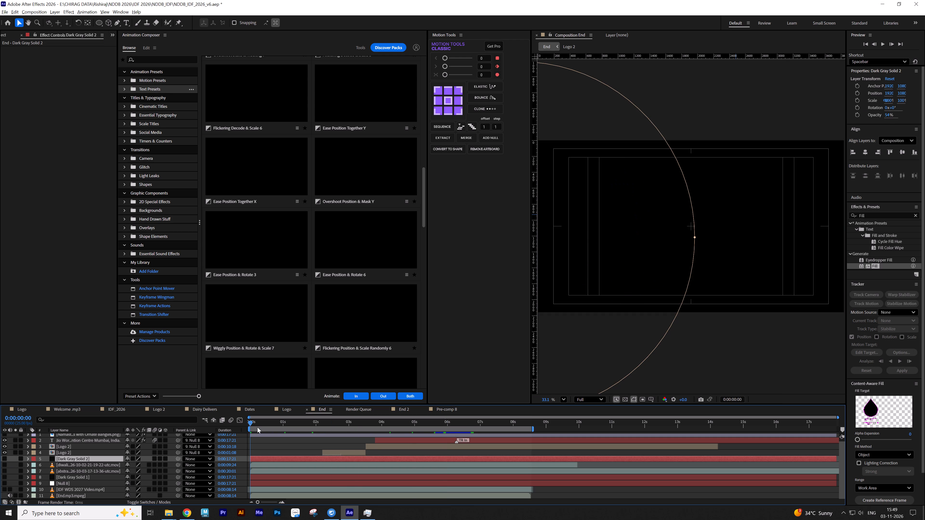
{"action": "left_click_drag", "start_coordinate": [257, 427], "coordinate": [487, 426]}
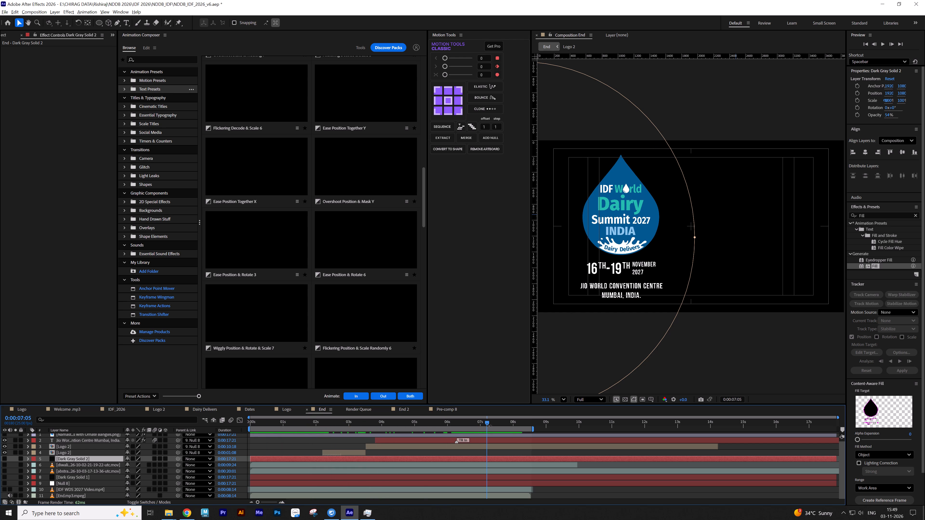
Render the End composition with the RGBA output module as a QuickTime file named End in the Out folder, replacing the existing file.
{"action": "key", "text": "ctrl+m"}
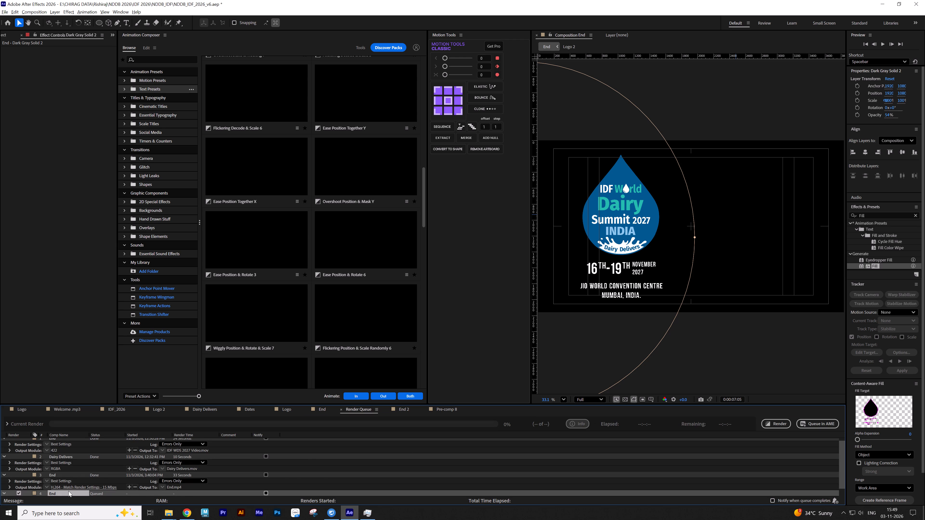
{"action": "scroll", "coordinate": [68, 491], "scroll_direction": "down", "scroll_amount": 2}
{"action": "left_click", "coordinate": [48, 492]}
{"action": "left_click", "coordinate": [76, 466]}
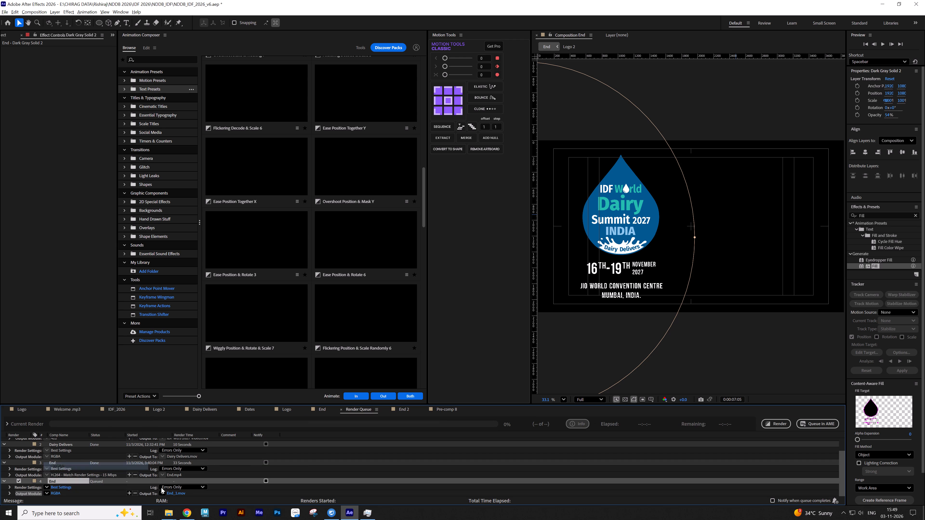
{"action": "left_click", "coordinate": [177, 494]}
{"action": "double_click", "coordinate": [157, 69]}
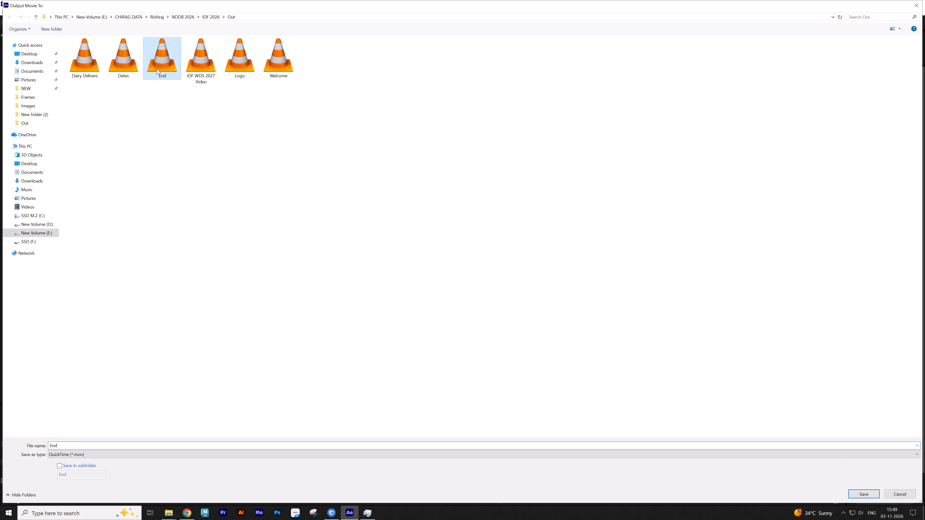
{"action": "left_click", "coordinate": [499, 282]}
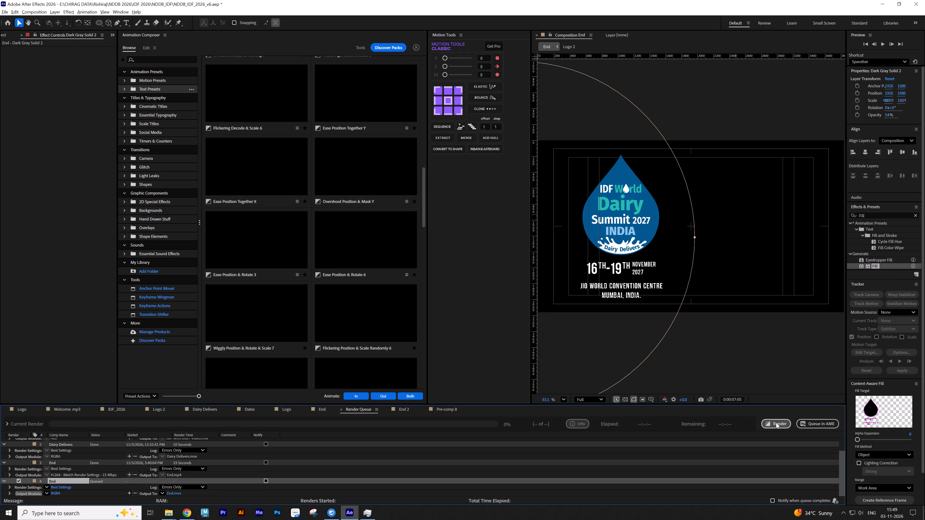
{"action": "left_click", "coordinate": [776, 422]}
{"action": "double_click", "coordinate": [503, 275]}
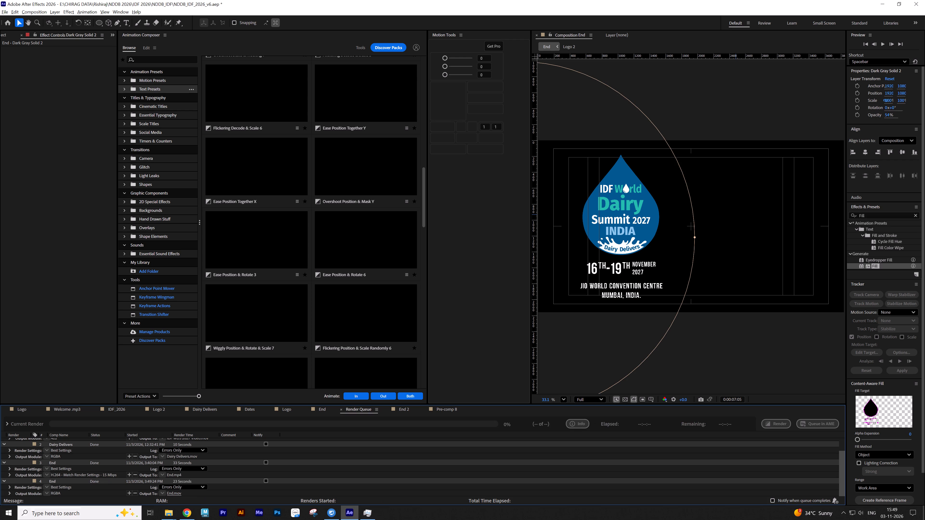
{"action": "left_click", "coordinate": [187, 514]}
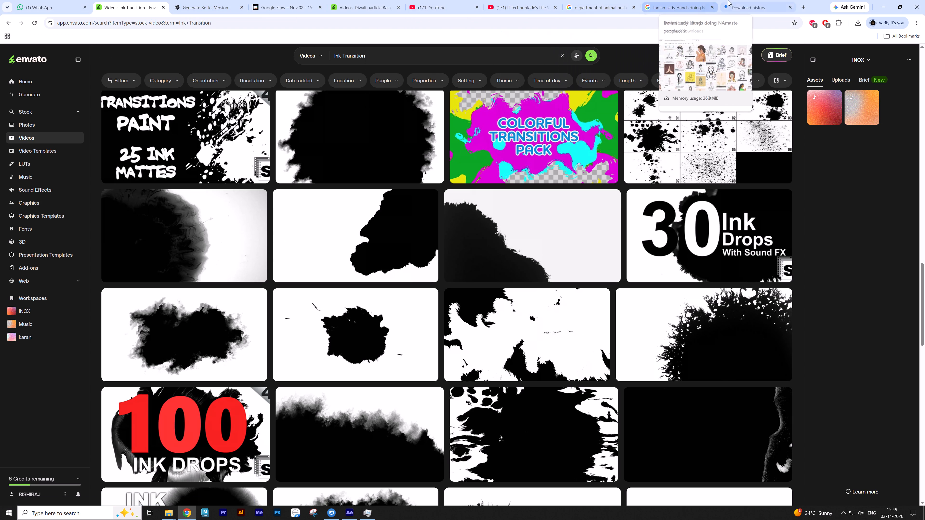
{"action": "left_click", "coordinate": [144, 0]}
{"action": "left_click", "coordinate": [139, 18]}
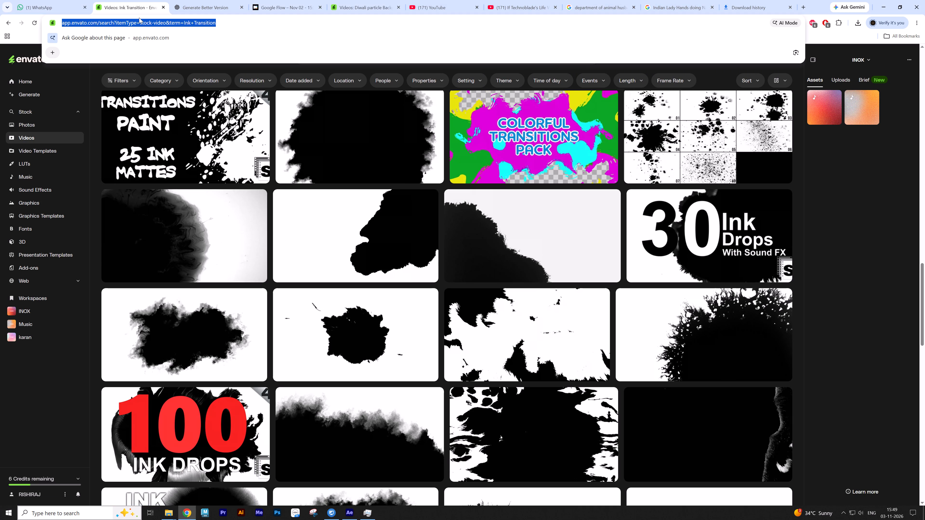
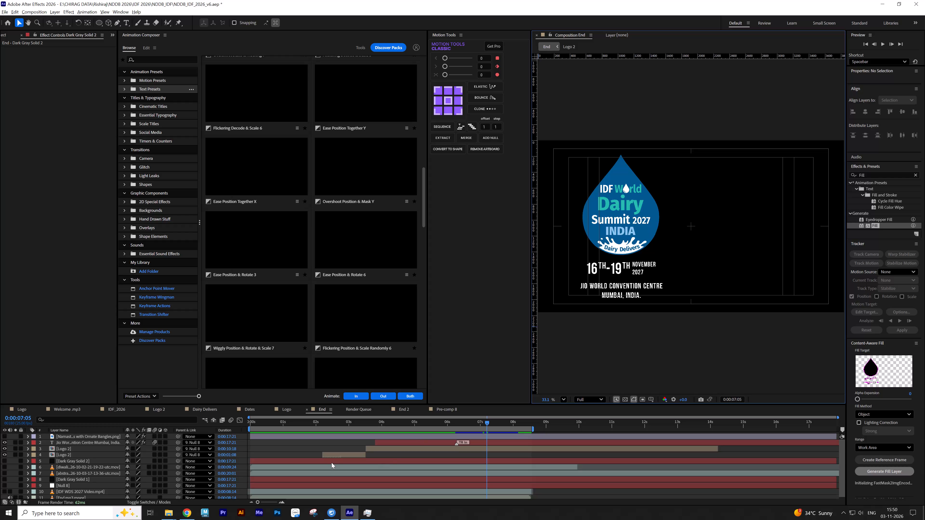
Switch from After Effects to the Chrome window with the ChatGPT namaste hands conversation.
{"action": "left_click", "coordinate": [300, 447]}
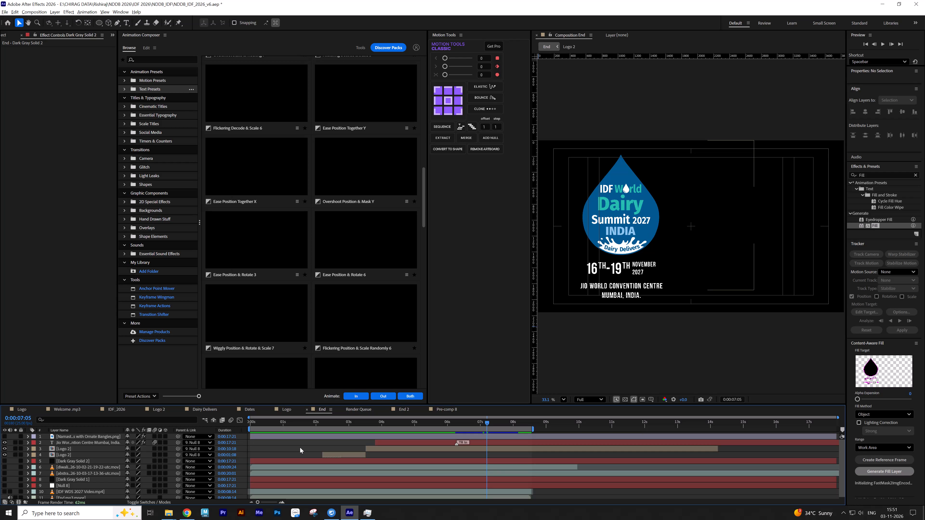
{"action": "left_click", "coordinate": [190, 509]}
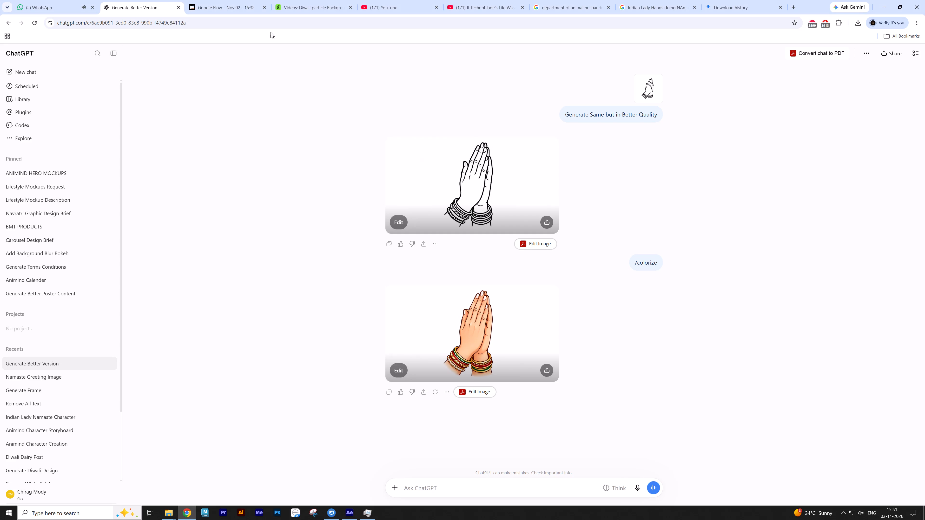
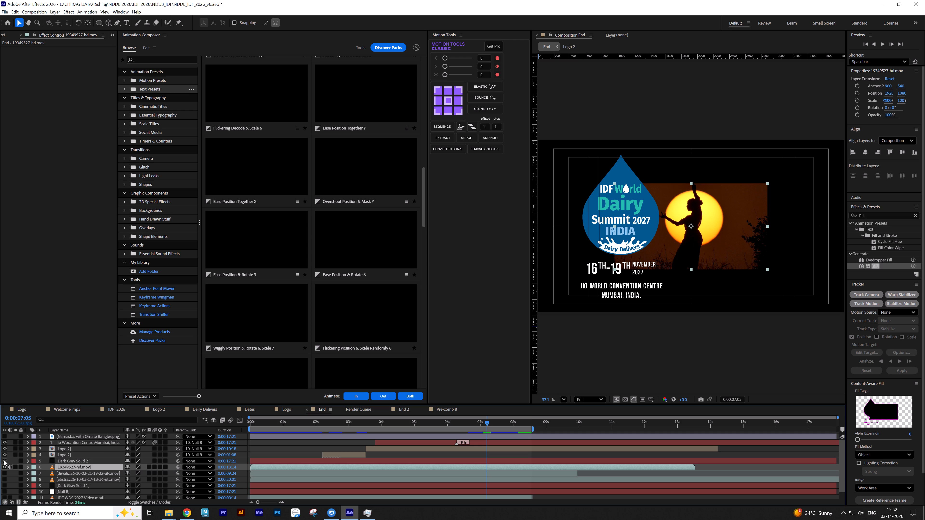
Fit the 19349527-hd.mov dancer clip to the End composition, then shift it horizontally to about X 2840, clear of the logo.
{"action": "key", "text": "ctrl+alt+f"}
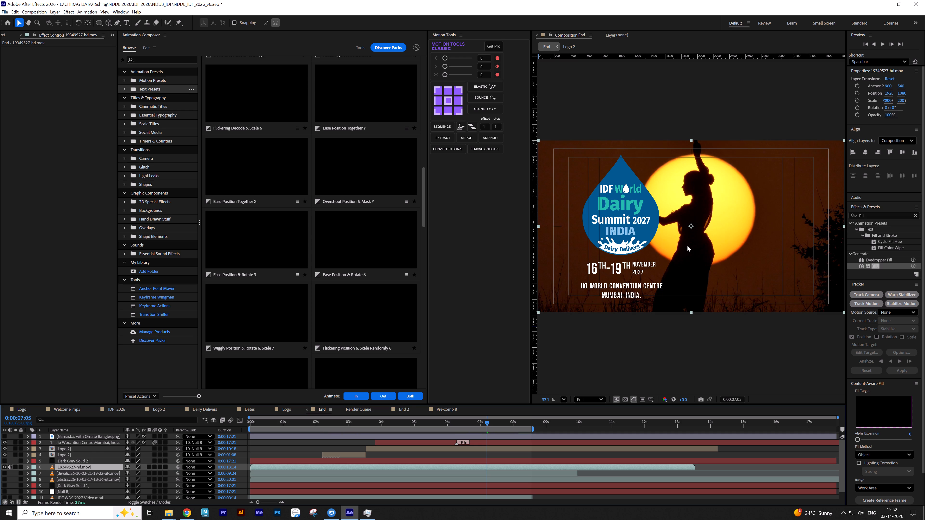
{"action": "left_click_drag", "start_coordinate": [688, 245], "coordinate": [770, 244]}
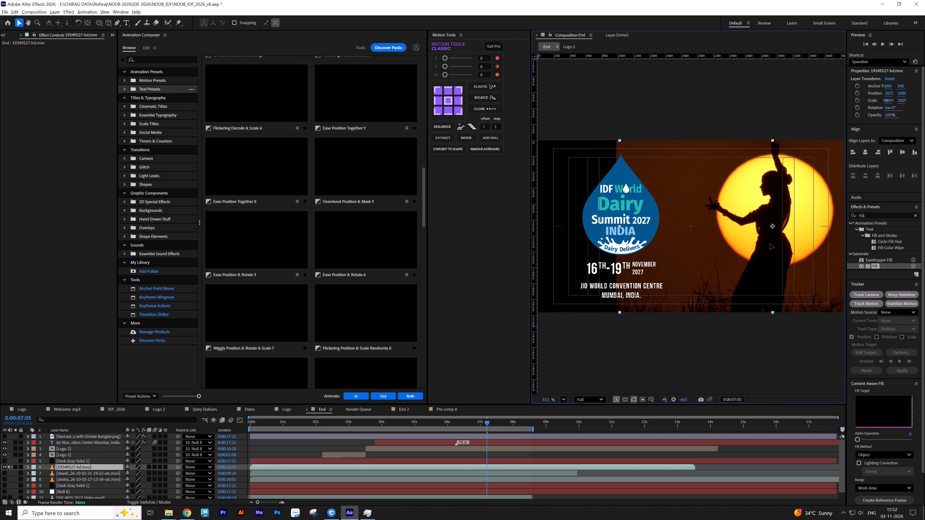
{"action": "left_click_drag", "start_coordinate": [770, 244], "coordinate": [762, 246]}
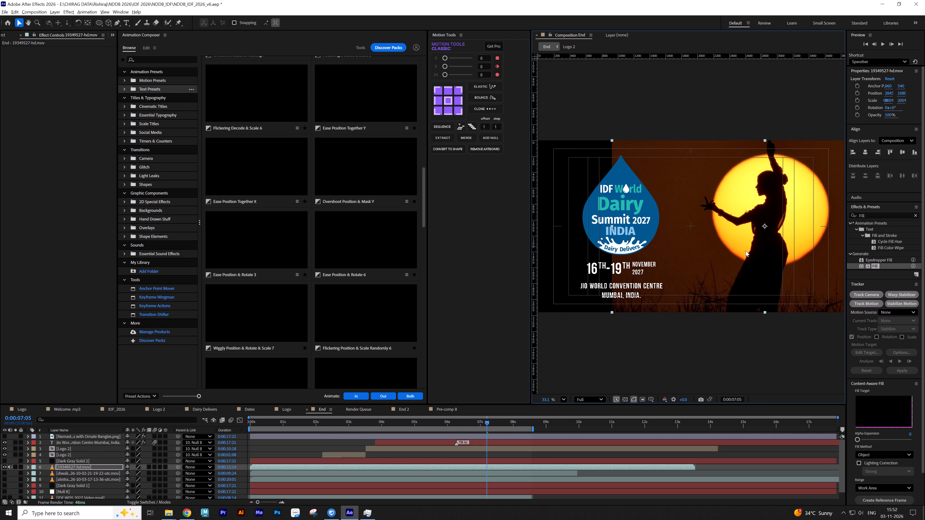
{"action": "left_click", "coordinate": [561, 399]}
{"action": "left_click", "coordinate": [585, 259]}
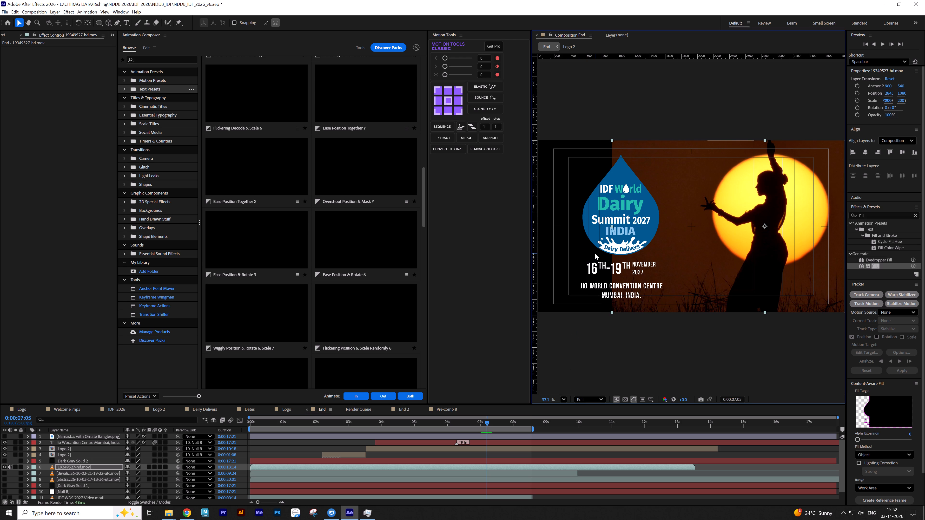
{"action": "left_click", "coordinate": [490, 454]}
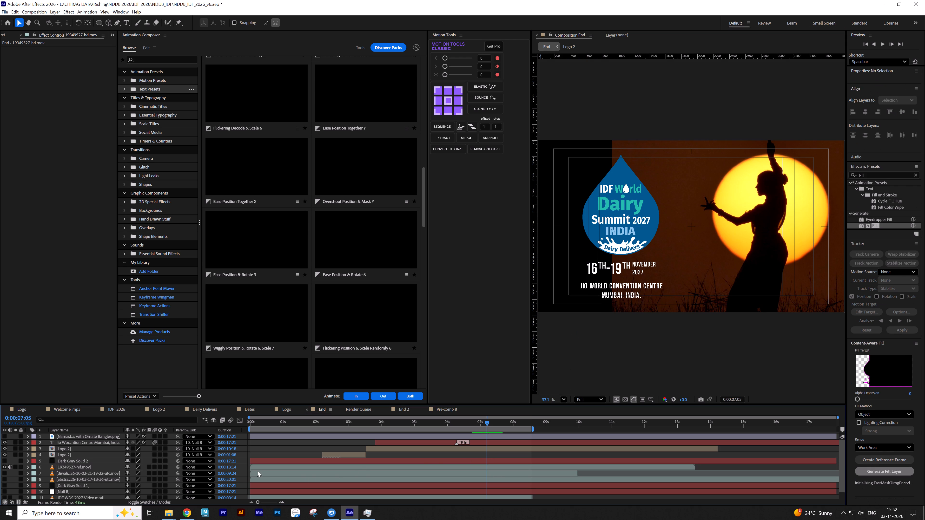
Duplicate the dancer clip and shift the lower copy back to about X 1871 to fill the uncovered background behind the logo.
{"action": "left_click", "coordinate": [86, 465]}
{"action": "key", "text": "ctrl+d"}
{"action": "left_click", "coordinate": [88, 470]}
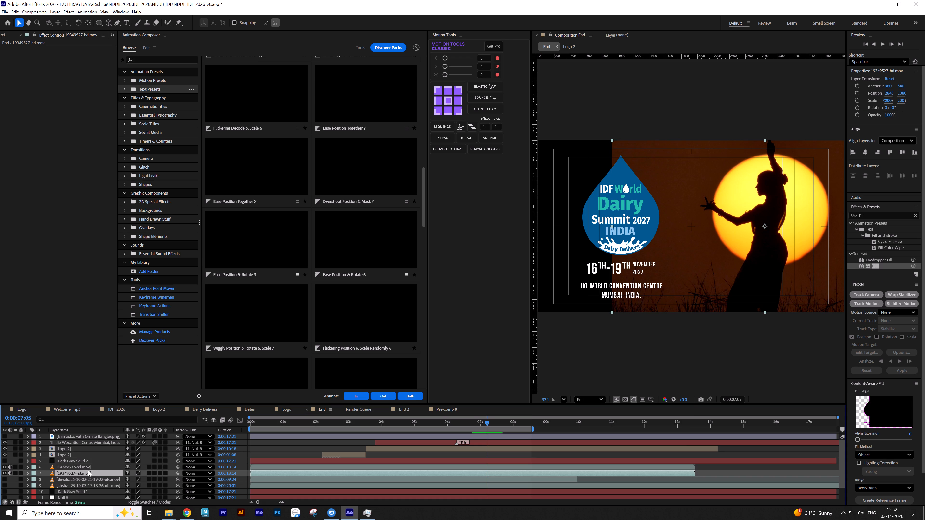
{"action": "left_click_drag", "start_coordinate": [743, 281], "coordinate": [689, 281]}
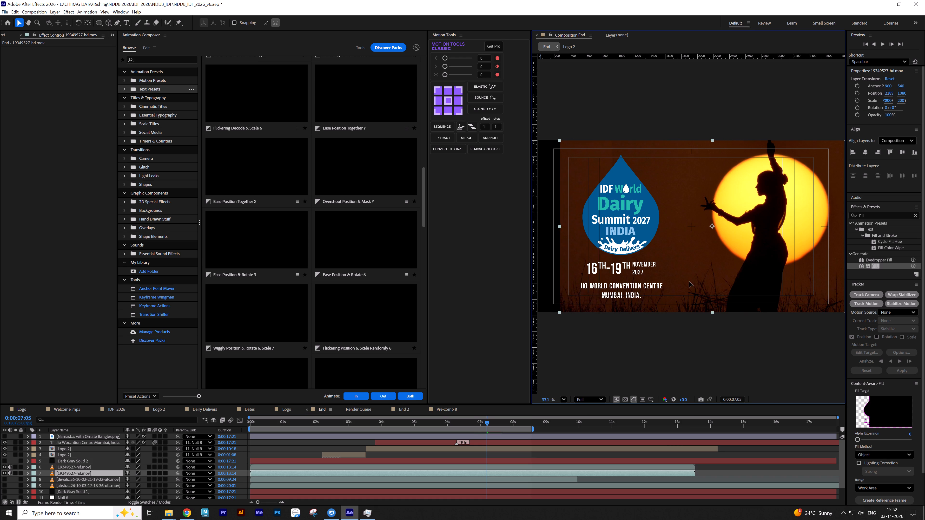
{"action": "left_click_drag", "start_coordinate": [689, 281], "coordinate": [676, 283]}
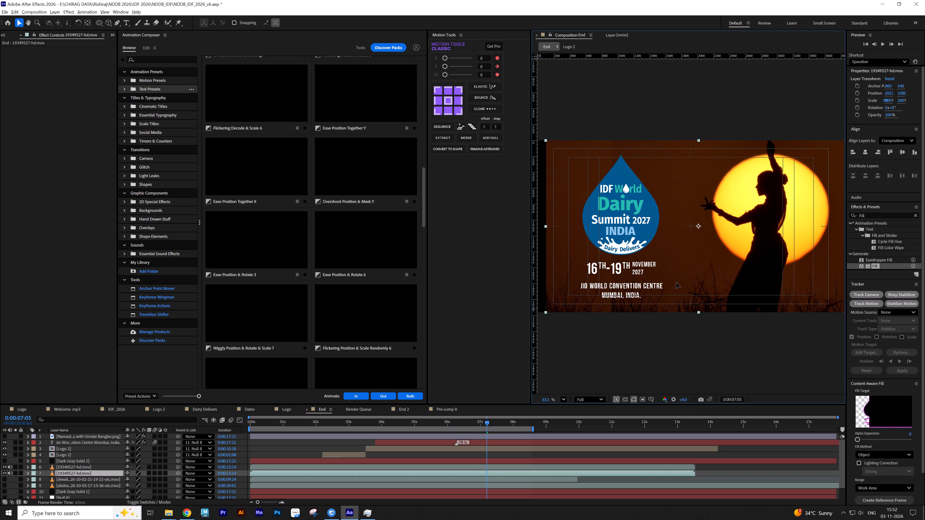
{"action": "left_click_drag", "start_coordinate": [676, 283], "coordinate": [667, 284]}
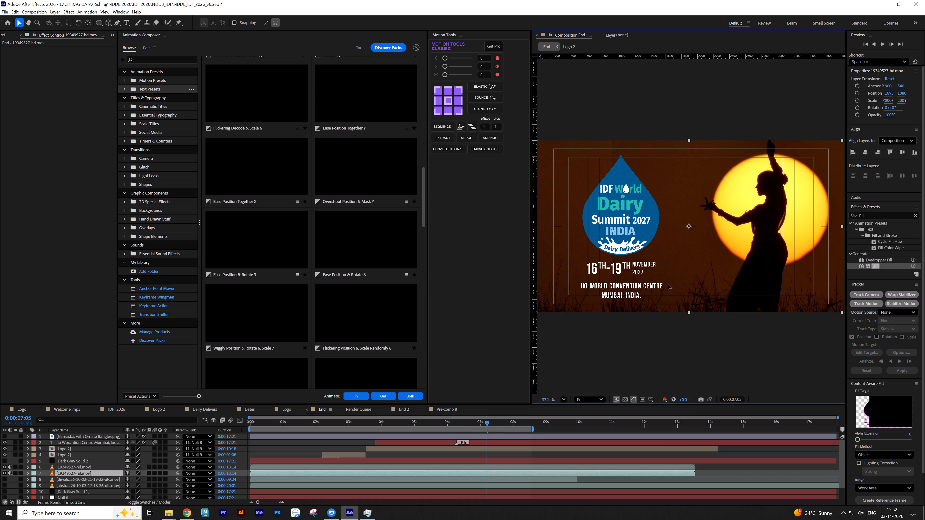
{"action": "left_click_drag", "start_coordinate": [667, 284], "coordinate": [666, 285]}
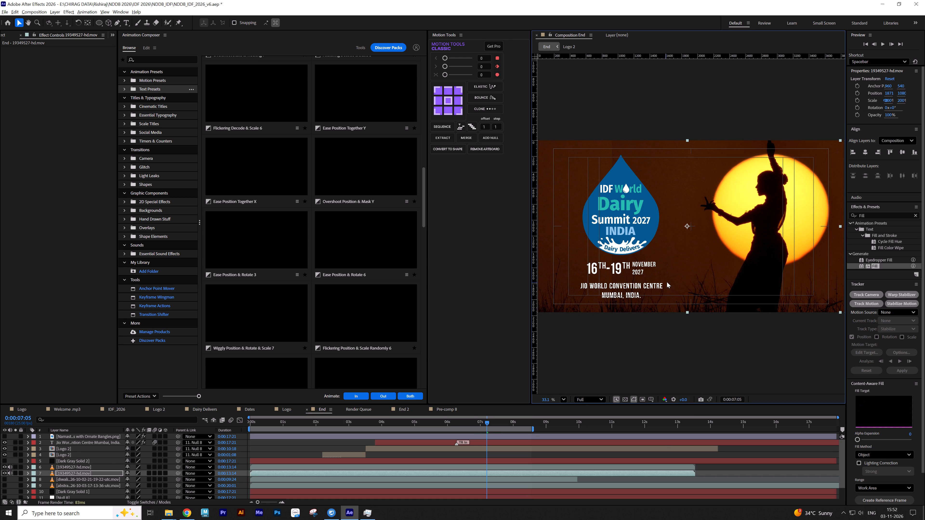
{"action": "left_click", "coordinate": [685, 282]}
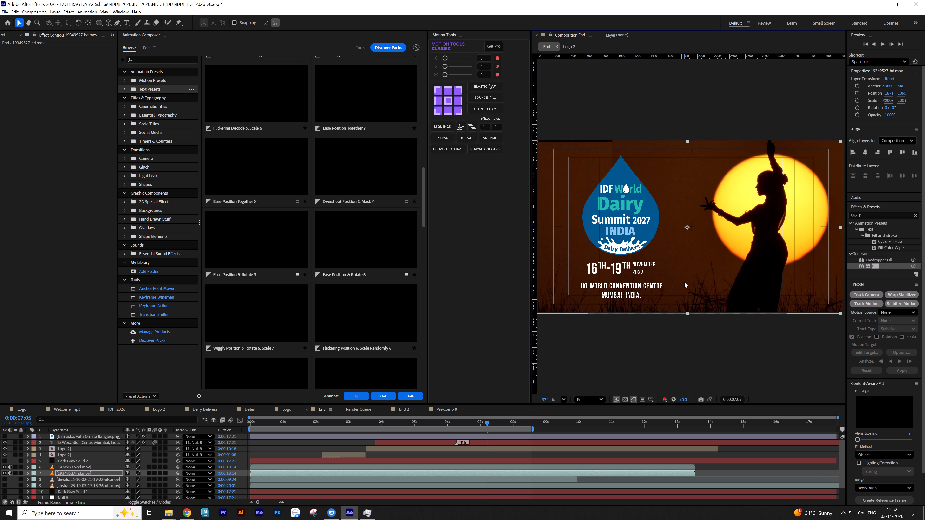
{"action": "key", "text": "ctrl+z"}
{"action": "left_click", "coordinate": [771, 160]}
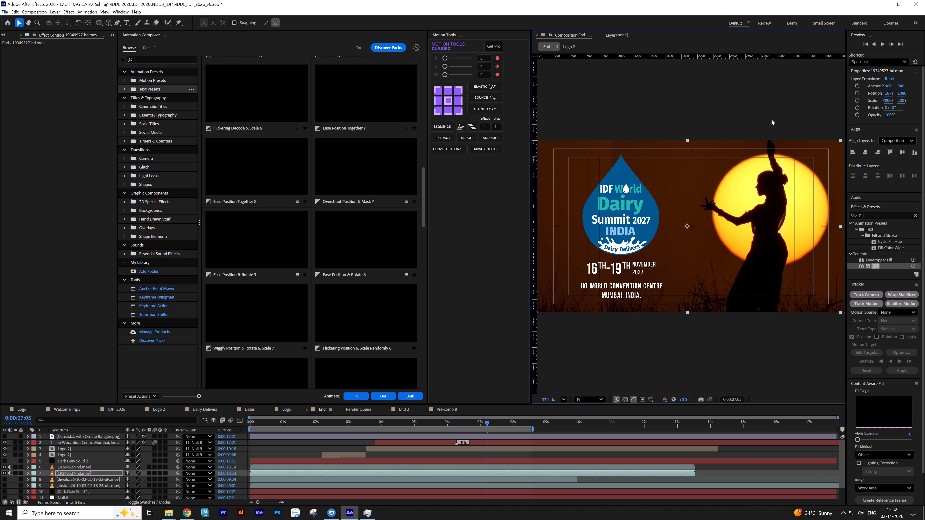
{"action": "left_click", "coordinate": [771, 119]}
Add a full-layer rectangular mask to the upper dancer copy and pull its logo-side edge slightly inward.
{"action": "left_click", "coordinate": [775, 174]}
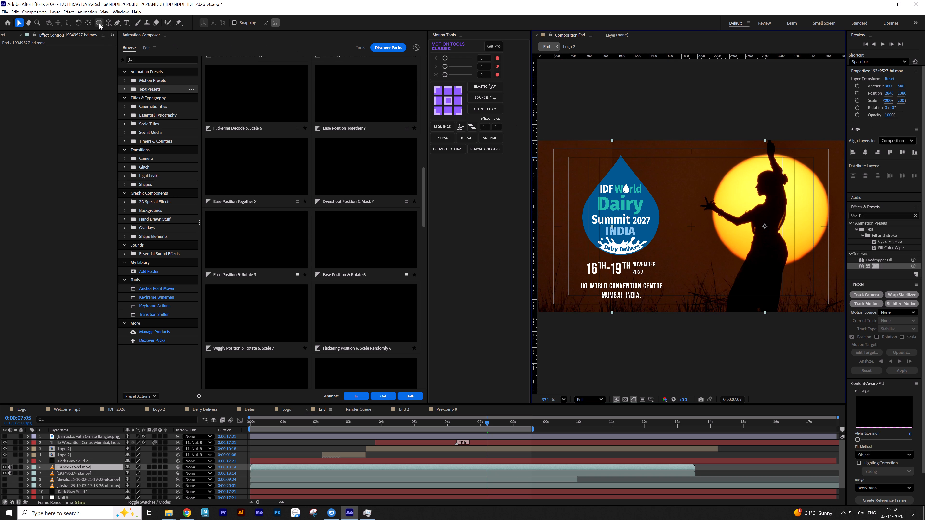
{"action": "left_click_drag", "start_coordinate": [99, 23], "coordinate": [123, 23]}
{"action": "double_click", "coordinate": [97, 23]}
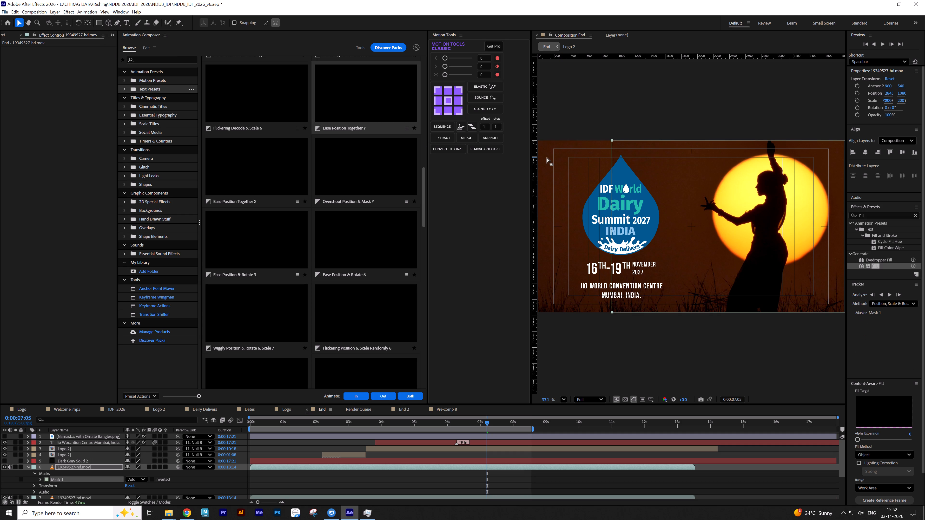
{"action": "left_click_drag", "start_coordinate": [612, 103], "coordinate": [641, 388]}
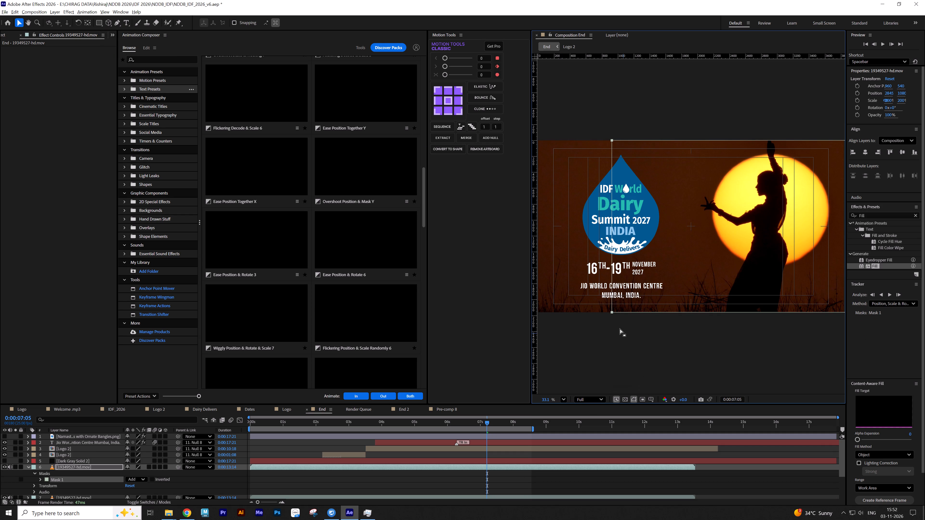
{"action": "left_click_drag", "start_coordinate": [613, 313], "coordinate": [622, 312]}
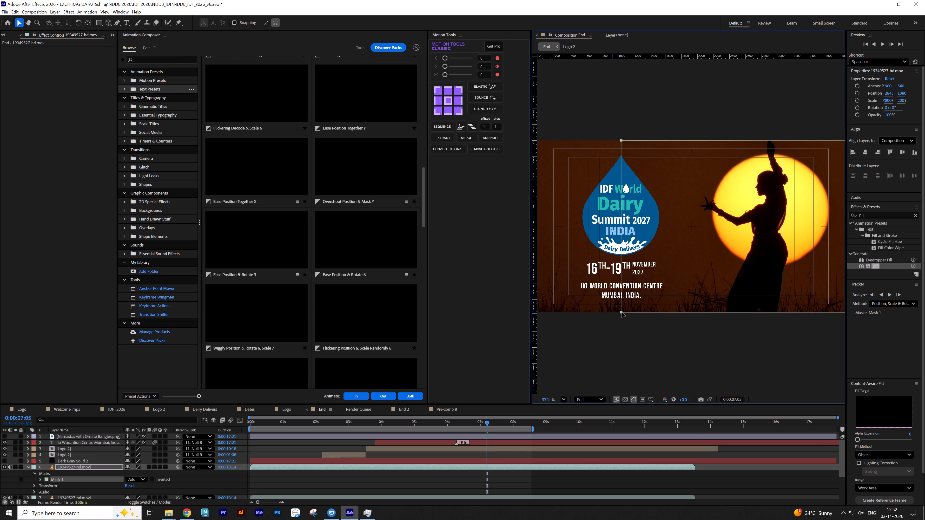
Feather the upper dancer copy's mask by about 132 pixels to blend its edge.
{"action": "key", "text": "f"}
{"action": "left_click_drag", "start_coordinate": [139, 481], "coordinate": [189, 480]}
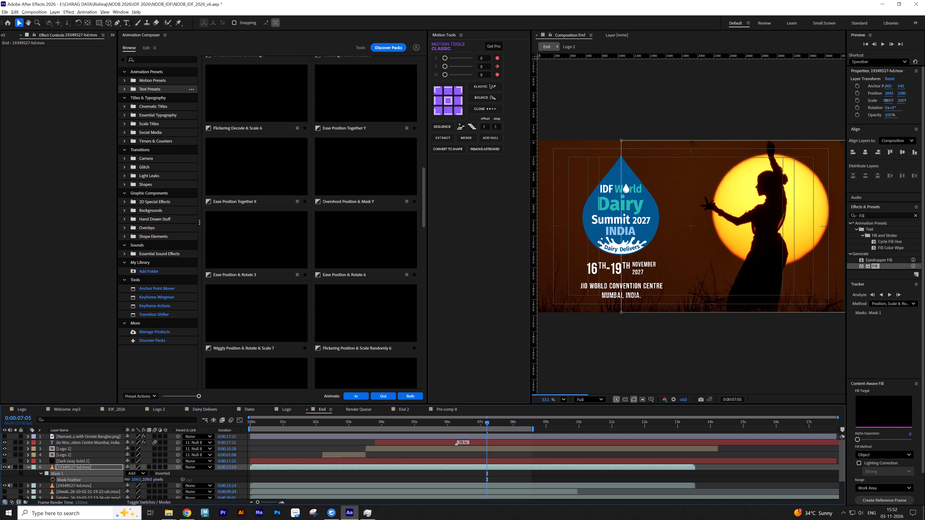
{"action": "left_click_drag", "start_coordinate": [189, 480], "coordinate": [108, 474]}
{"action": "left_click_drag", "start_coordinate": [108, 474], "coordinate": [155, 473]}
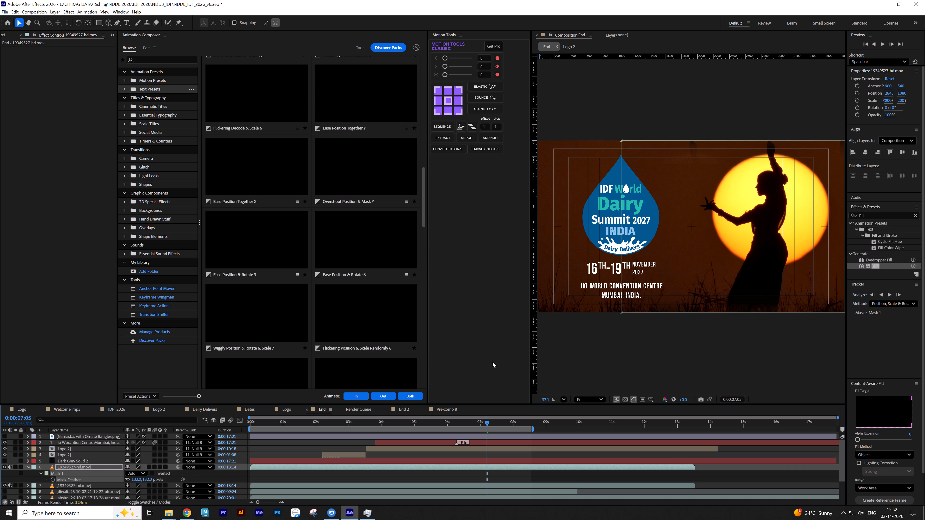
Extend the mask's bottom and top edges well beyond the composition frame so only its vertical seam is feathered in view.
{"action": "left_click_drag", "start_coordinate": [682, 312], "coordinate": [689, 390]}
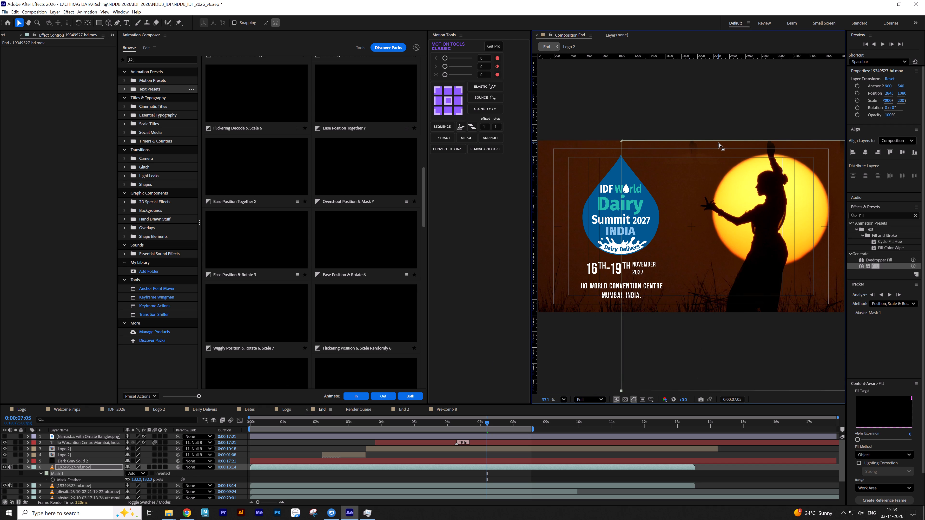
{"action": "left_click_drag", "start_coordinate": [718, 142], "coordinate": [723, 135]}
{"action": "left_click_drag", "start_coordinate": [723, 135], "coordinate": [554, 127]}
{"action": "left_click_drag", "start_coordinate": [654, 141], "coordinate": [663, 53]}
{"action": "middle_click_drag", "start_coordinate": [747, 197], "coordinate": [634, 199]}
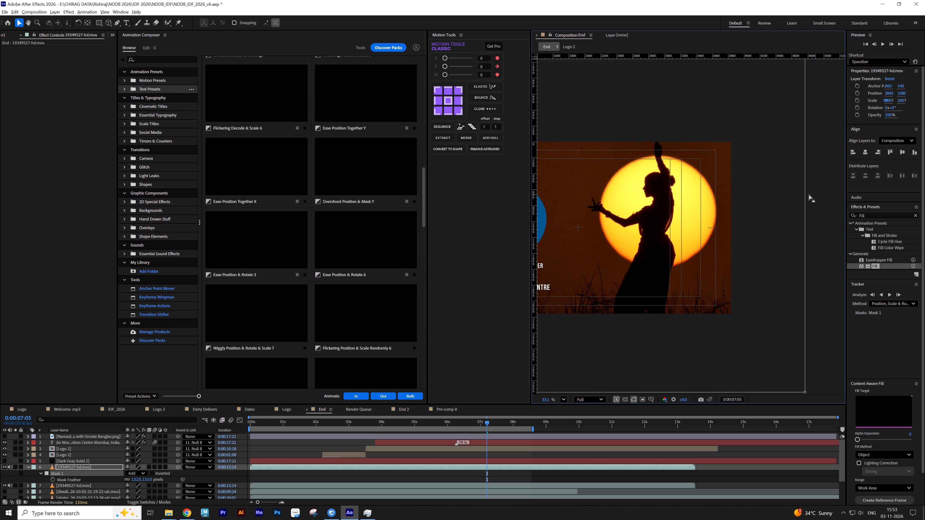
{"action": "middle_click_drag", "start_coordinate": [593, 235], "coordinate": [903, 233]}
{"action": "middle_click_drag", "start_coordinate": [813, 250], "coordinate": [638, 249]}
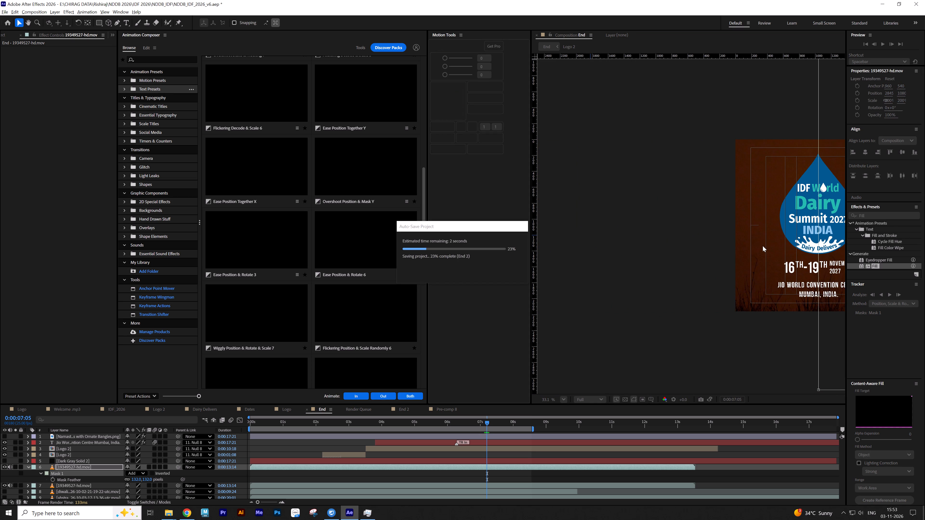
{"action": "middle_click_drag", "start_coordinate": [784, 244], "coordinate": [609, 247]}
{"action": "left_click", "coordinate": [563, 454]}
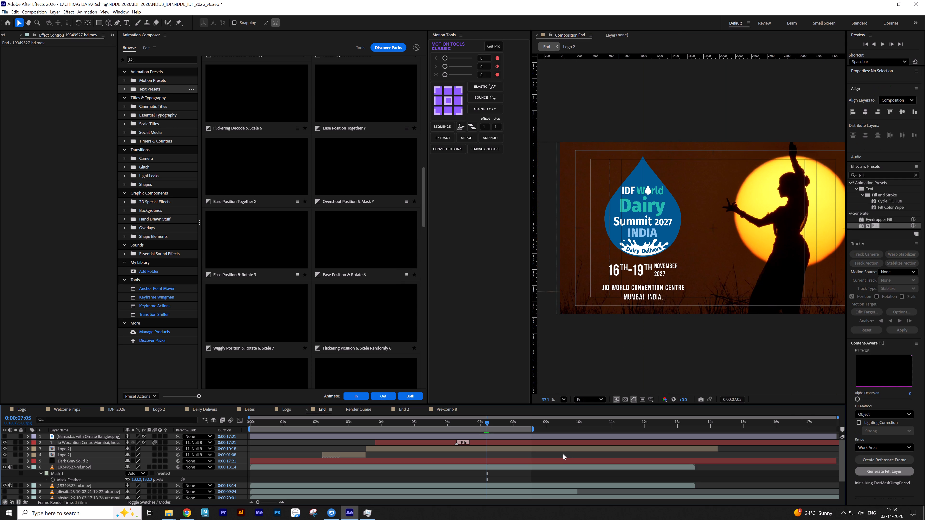
Scrub the End composition between about 7 and 1 seconds to check the blend between the two dancer copies.
{"action": "key", "text": "s"}
{"action": "key", "text": "s"}
{"action": "left_click_drag", "start_coordinate": [489, 422], "coordinate": [447, 422]}
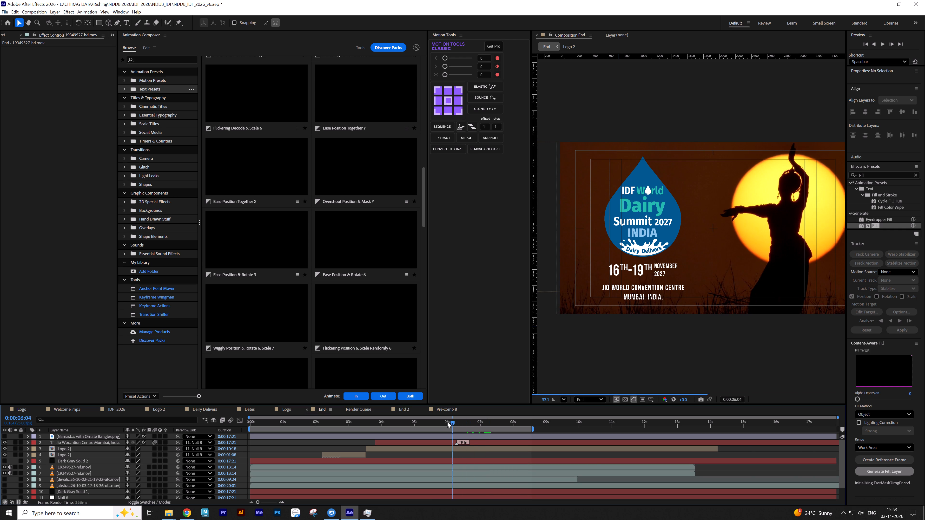
{"action": "left_click_drag", "start_coordinate": [447, 422], "coordinate": [352, 410]}
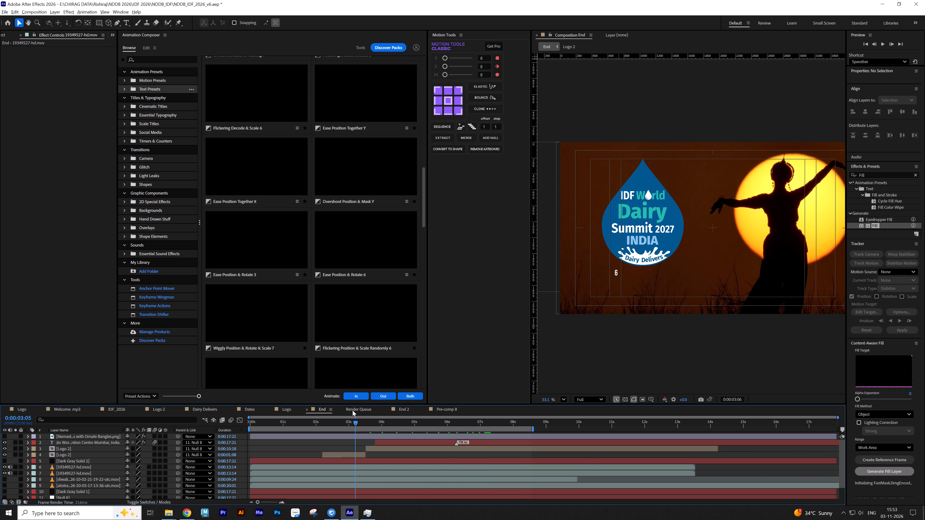
{"action": "left_click_drag", "start_coordinate": [352, 410], "coordinate": [293, 398]}
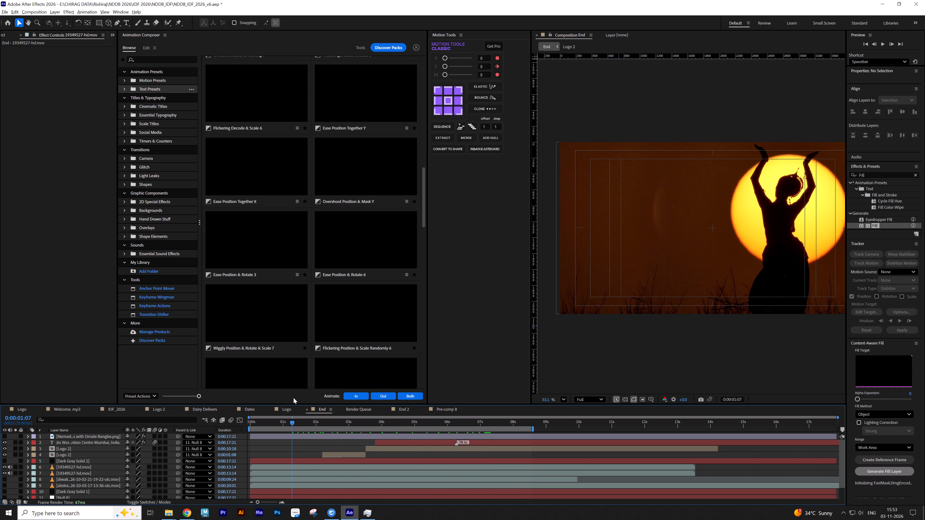
{"action": "left_click_drag", "start_coordinate": [293, 398], "coordinate": [314, 397]}
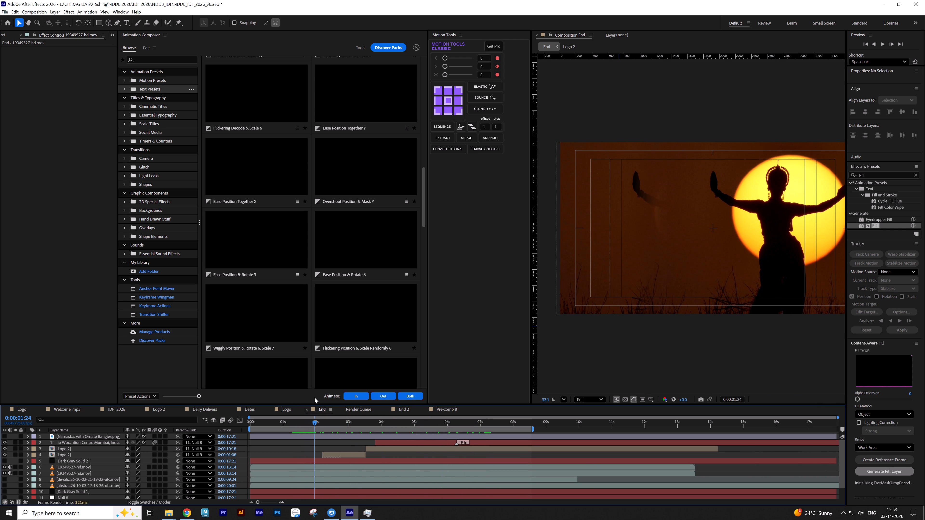
{"action": "left_click_drag", "start_coordinate": [314, 397], "coordinate": [342, 401]}
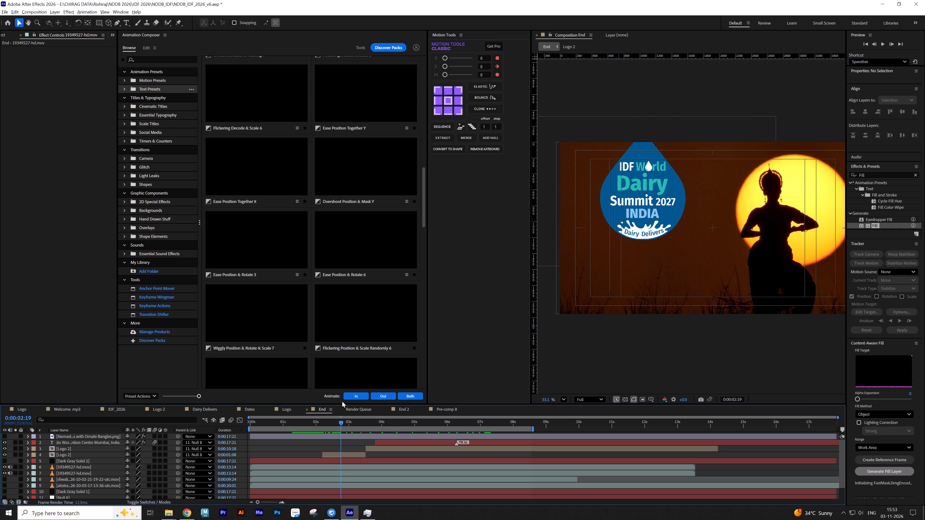
{"action": "left_click_drag", "start_coordinate": [342, 401], "coordinate": [322, 408]}
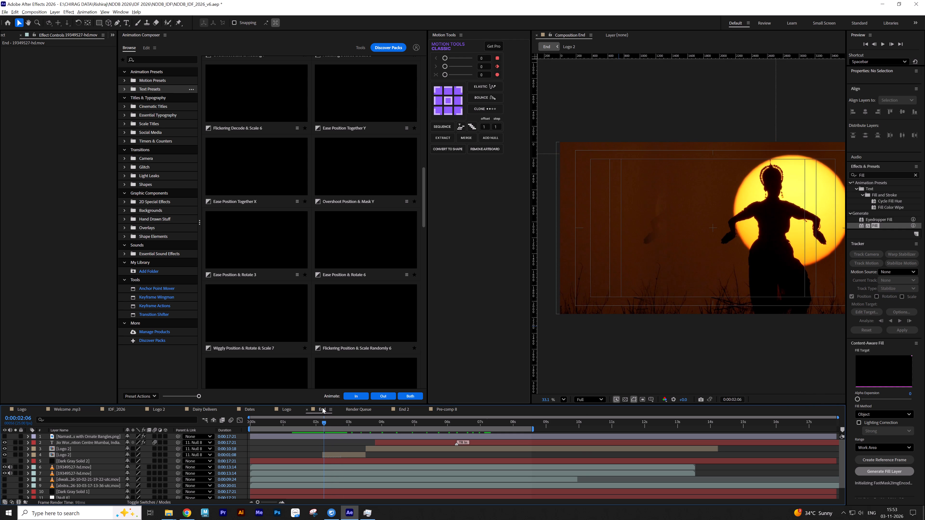
{"action": "left_click_drag", "start_coordinate": [322, 408], "coordinate": [325, 408]}
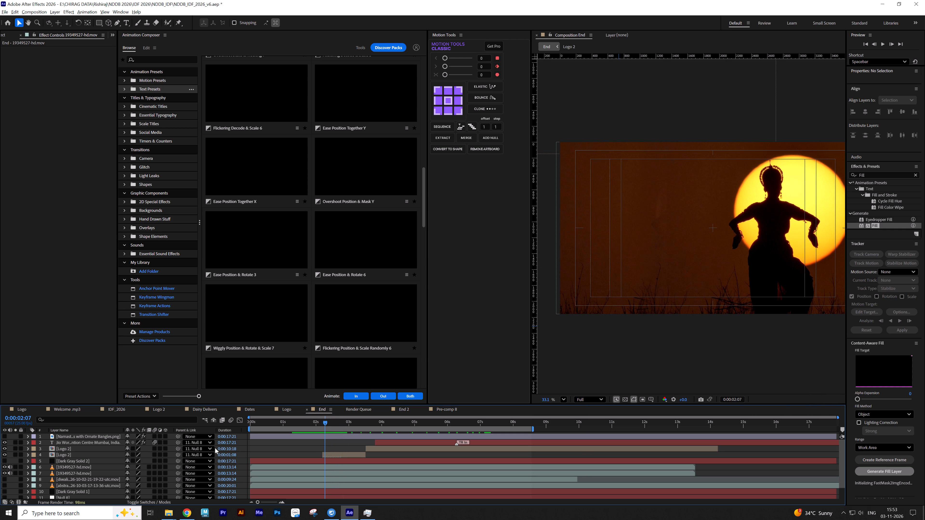
Move the unmasked dancer copy above the masked copy in the layer order.
{"action": "left_click", "coordinate": [106, 476]}
{"action": "left_click", "coordinate": [98, 482]}
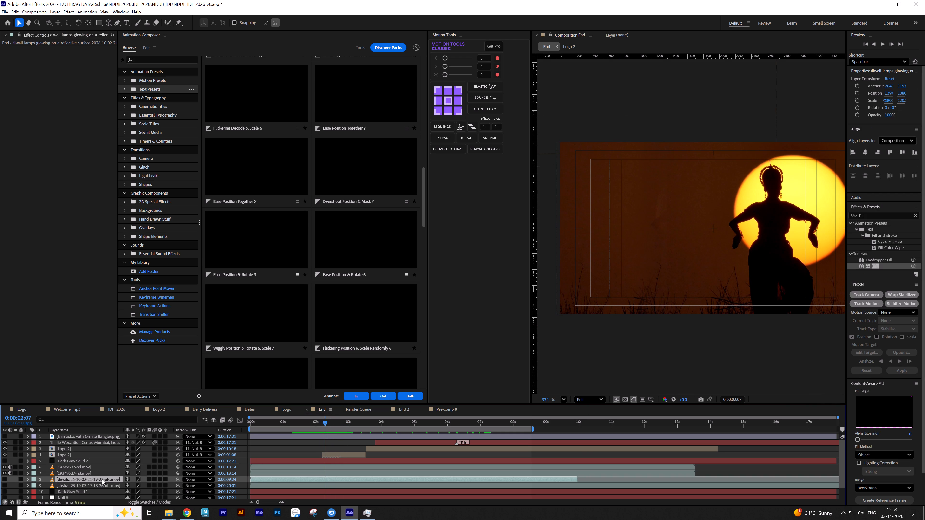
{"action": "left_click", "coordinate": [103, 473]}
{"action": "left_click_drag", "start_coordinate": [99, 474], "coordinate": [99, 474]}
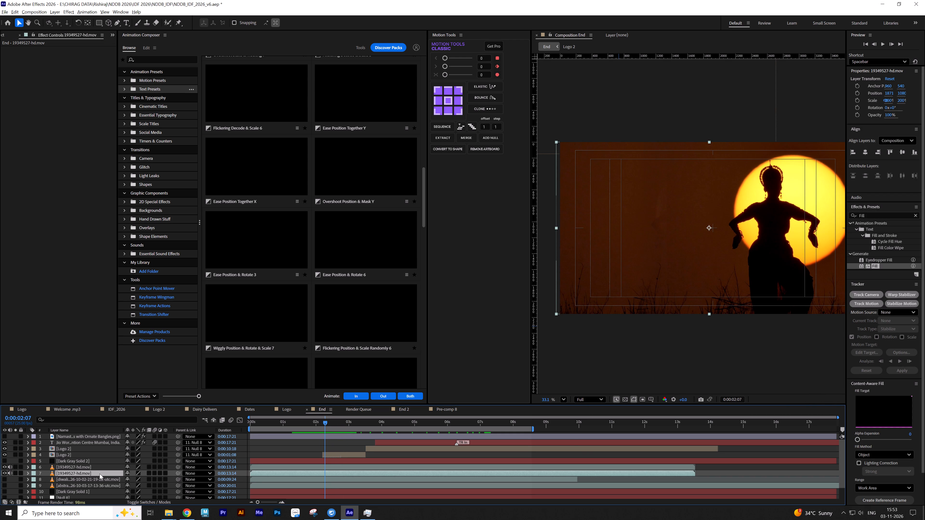
{"action": "left_click_drag", "start_coordinate": [99, 474], "coordinate": [100, 467]}
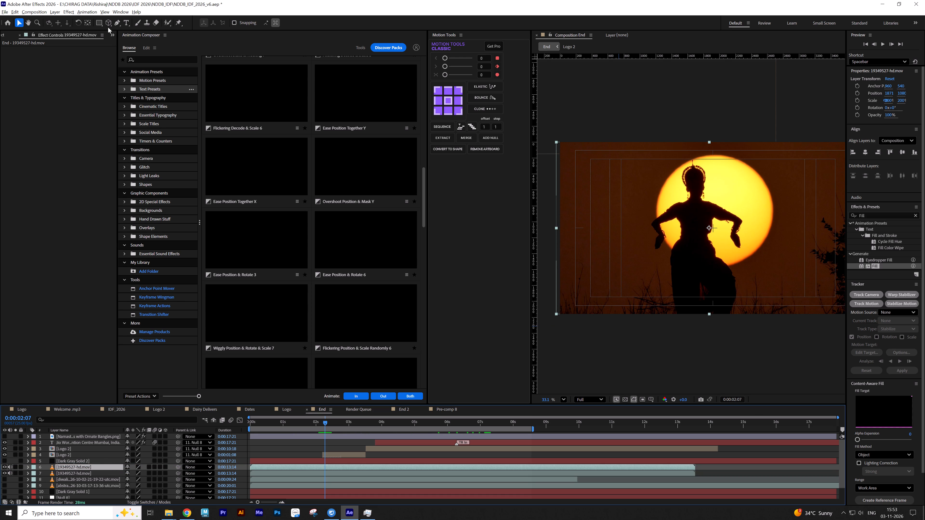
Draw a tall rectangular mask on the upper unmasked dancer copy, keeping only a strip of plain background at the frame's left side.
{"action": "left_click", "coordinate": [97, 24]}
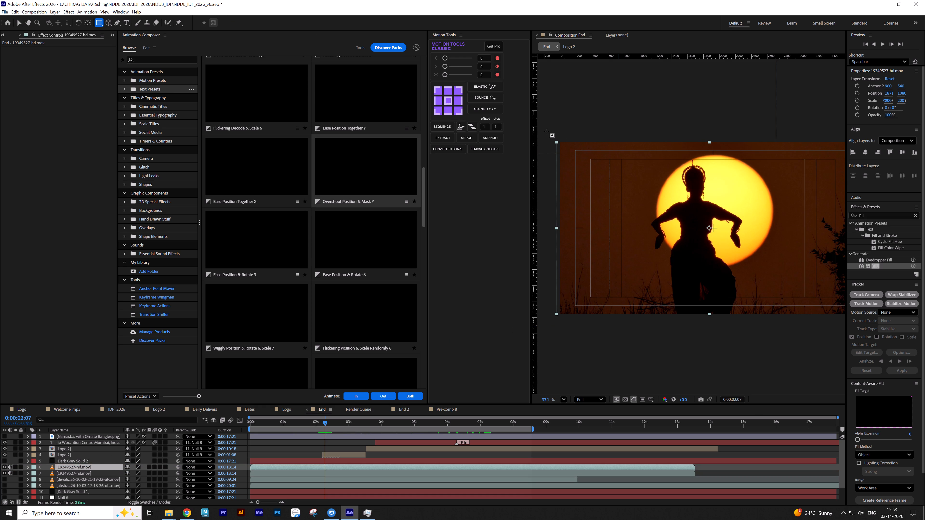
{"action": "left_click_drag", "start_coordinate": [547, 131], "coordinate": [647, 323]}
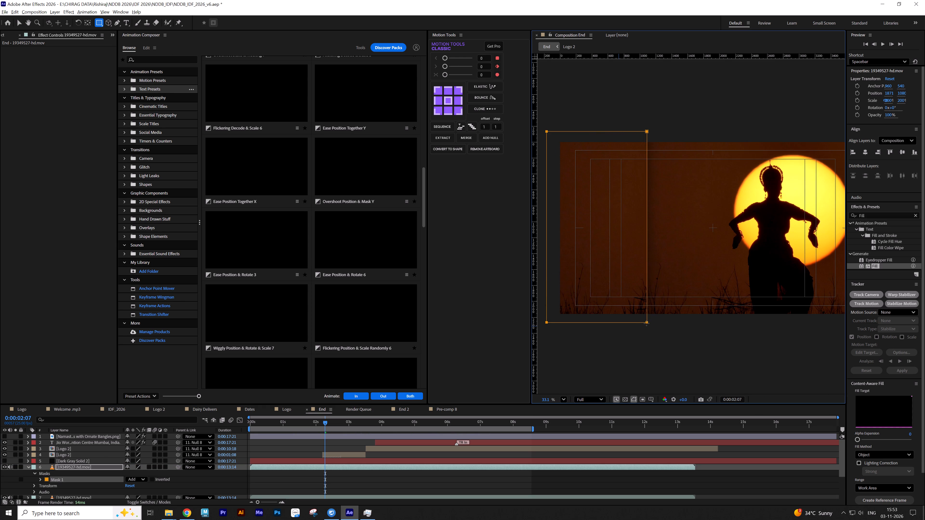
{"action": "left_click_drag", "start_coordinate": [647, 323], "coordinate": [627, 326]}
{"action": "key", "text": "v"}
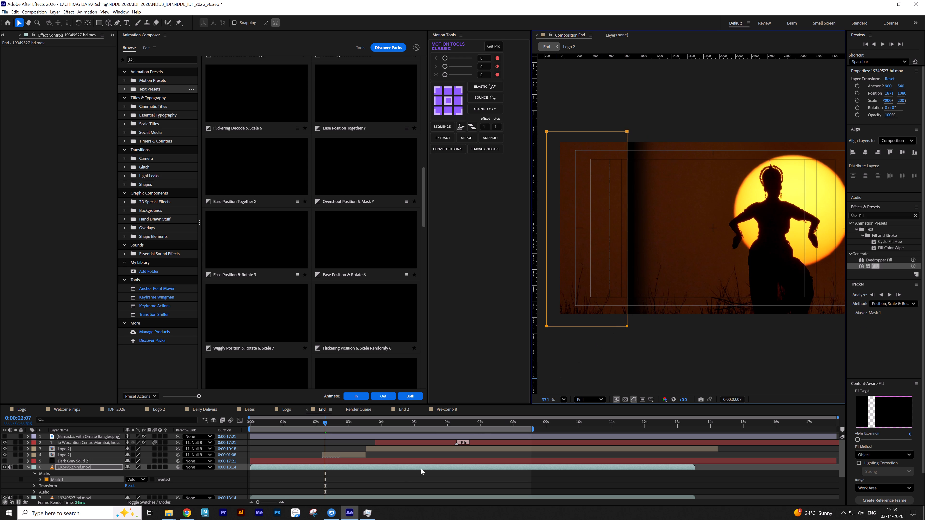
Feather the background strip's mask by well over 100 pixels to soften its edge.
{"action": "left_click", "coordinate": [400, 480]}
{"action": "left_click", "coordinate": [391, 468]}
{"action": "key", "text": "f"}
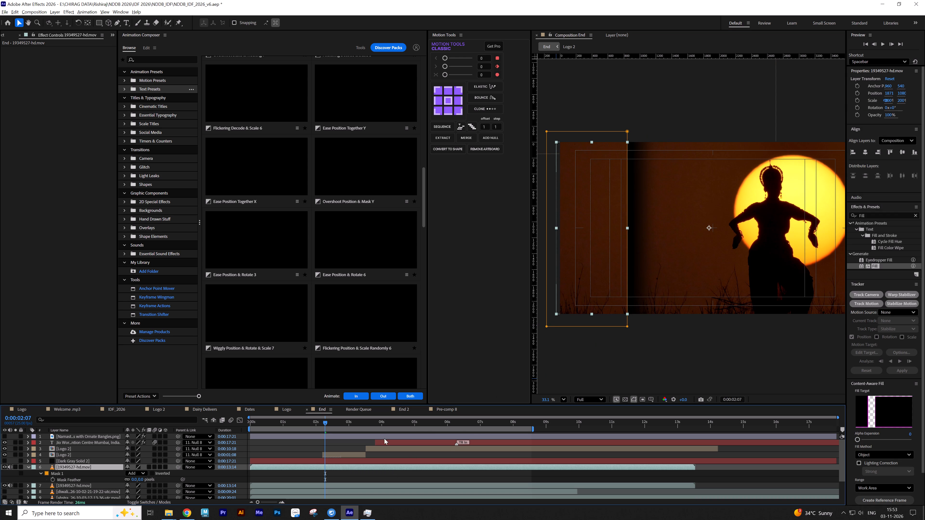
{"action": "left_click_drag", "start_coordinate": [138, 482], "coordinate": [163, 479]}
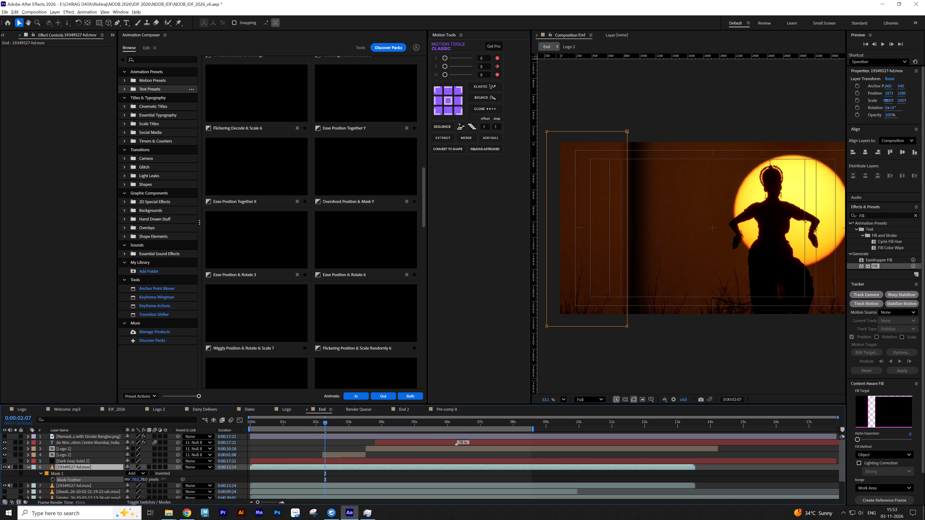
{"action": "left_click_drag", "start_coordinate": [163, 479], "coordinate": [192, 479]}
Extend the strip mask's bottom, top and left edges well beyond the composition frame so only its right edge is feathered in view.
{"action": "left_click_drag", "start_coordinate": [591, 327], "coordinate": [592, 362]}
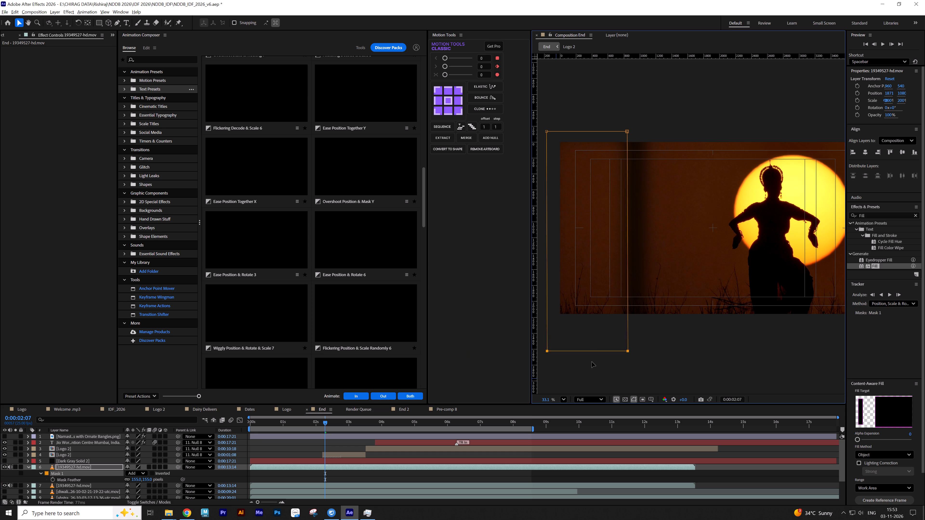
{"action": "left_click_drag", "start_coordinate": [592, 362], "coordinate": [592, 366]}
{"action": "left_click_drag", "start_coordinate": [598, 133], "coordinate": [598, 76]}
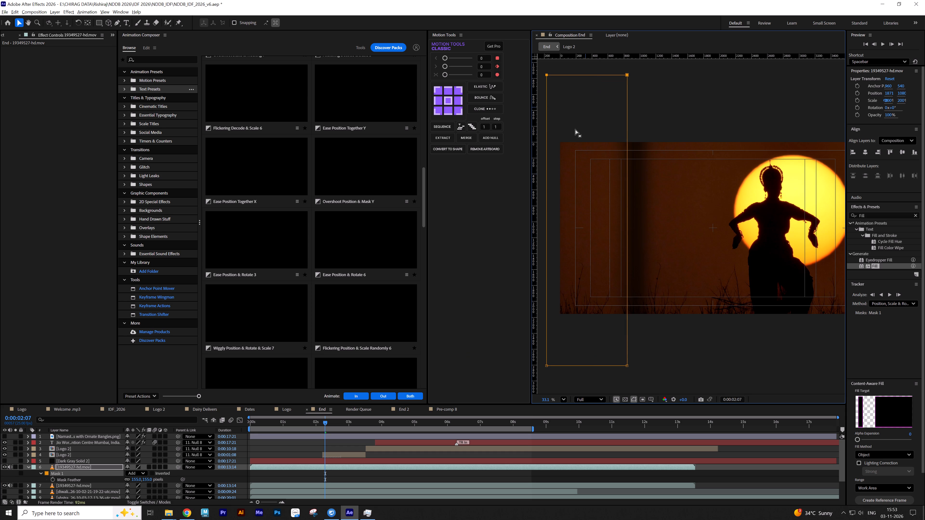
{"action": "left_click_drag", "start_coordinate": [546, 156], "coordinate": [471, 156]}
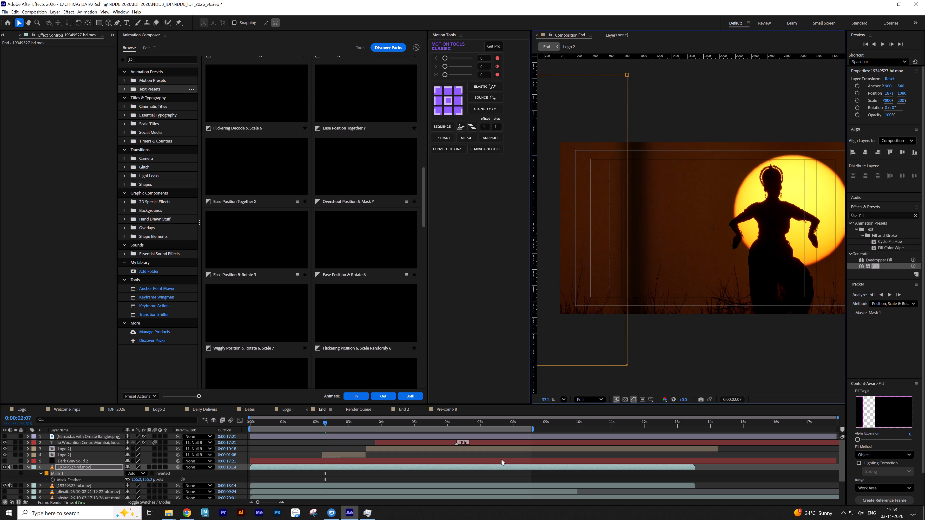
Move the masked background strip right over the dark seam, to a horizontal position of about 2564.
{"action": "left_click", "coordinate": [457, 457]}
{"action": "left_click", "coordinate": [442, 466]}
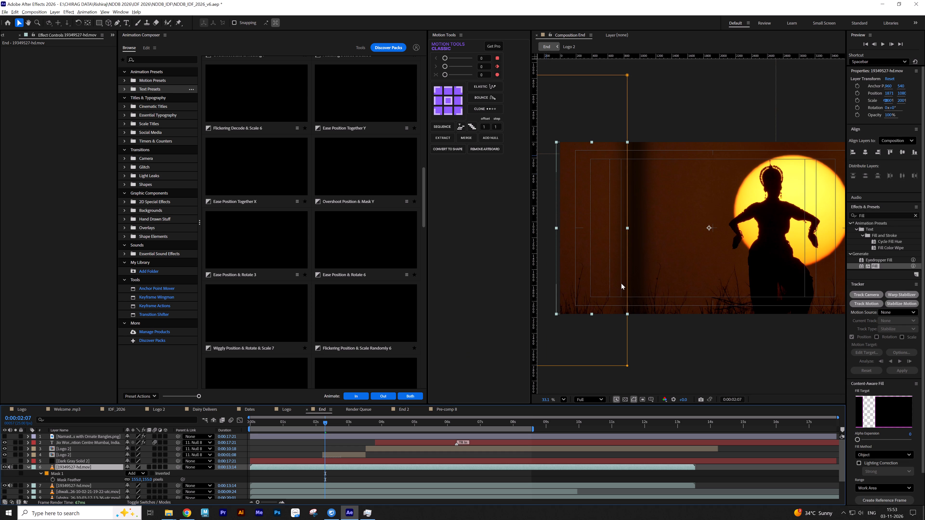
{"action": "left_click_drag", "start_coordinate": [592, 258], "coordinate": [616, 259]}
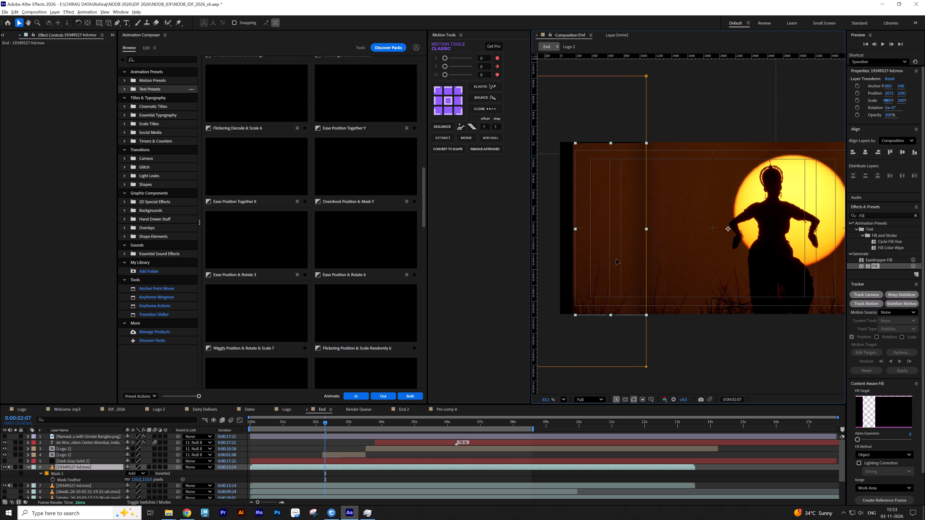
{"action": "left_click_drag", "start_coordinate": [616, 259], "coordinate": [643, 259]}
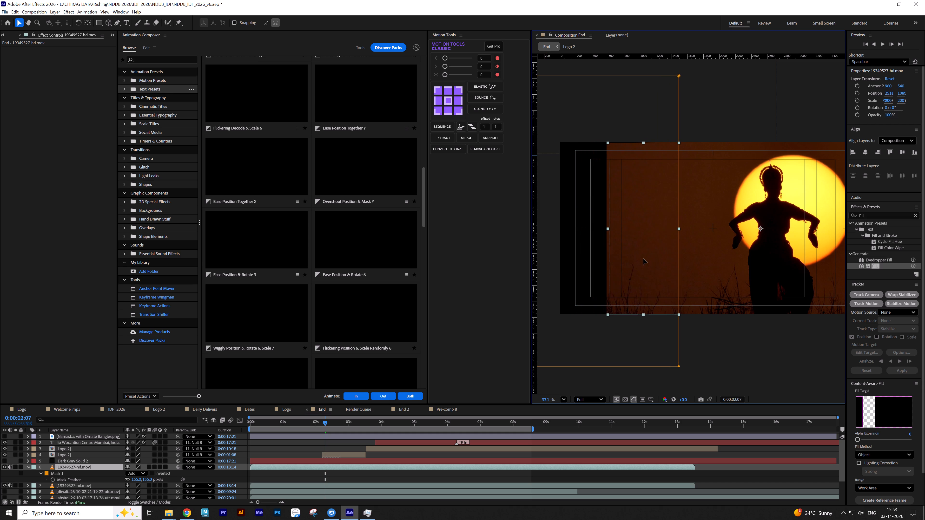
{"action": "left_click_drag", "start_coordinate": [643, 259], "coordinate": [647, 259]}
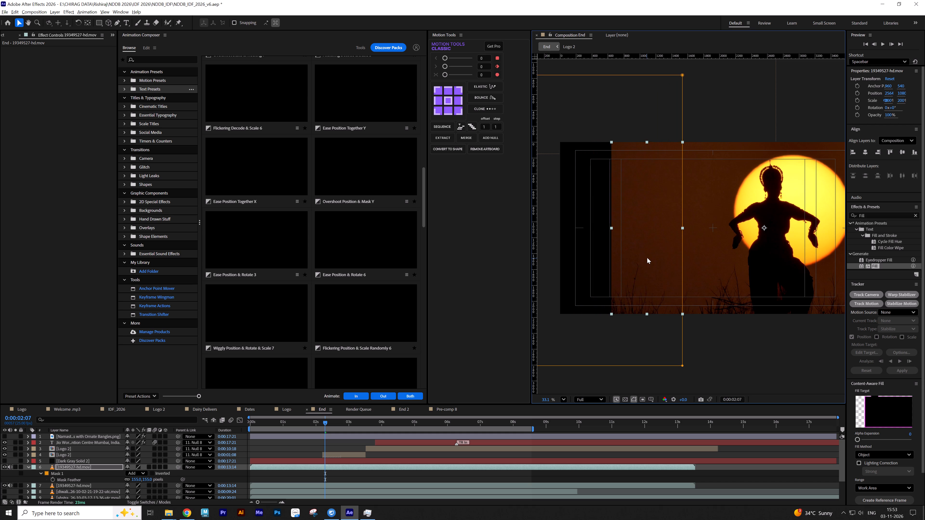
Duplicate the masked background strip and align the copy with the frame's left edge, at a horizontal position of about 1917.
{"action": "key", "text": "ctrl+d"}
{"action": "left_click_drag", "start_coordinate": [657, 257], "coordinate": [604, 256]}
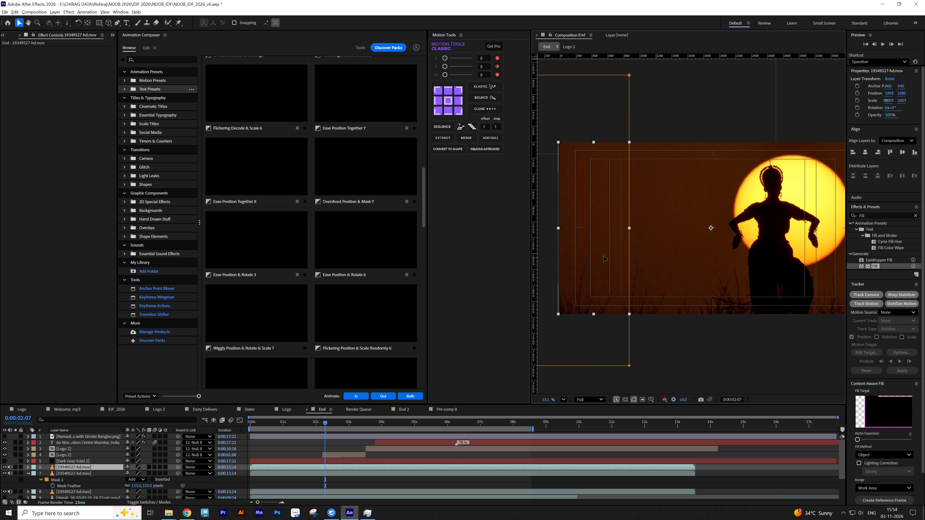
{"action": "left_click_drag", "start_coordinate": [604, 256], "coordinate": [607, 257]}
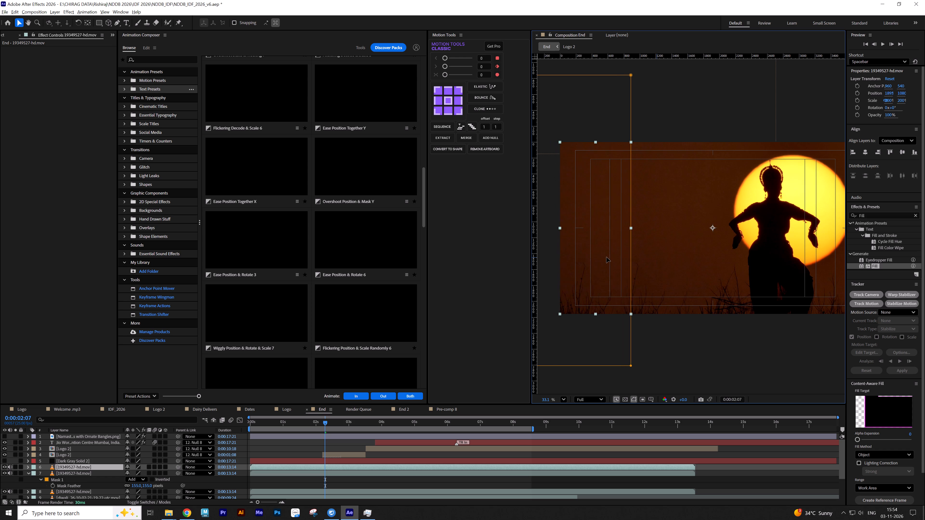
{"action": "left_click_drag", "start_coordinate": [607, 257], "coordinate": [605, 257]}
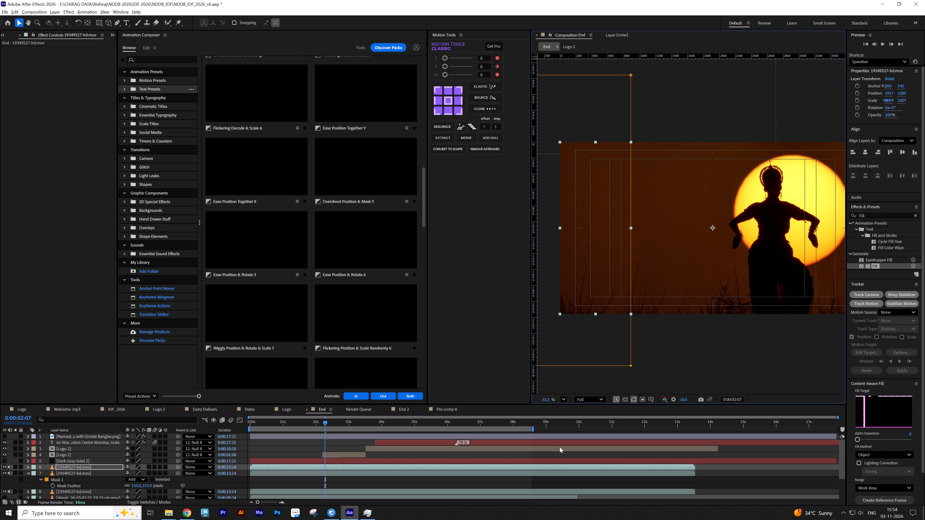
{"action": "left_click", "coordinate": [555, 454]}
Scrub the End composition between about 1 and 4 seconds to check the extended background behind the logo.
{"action": "left_click_drag", "start_coordinate": [323, 426], "coordinate": [305, 425]}
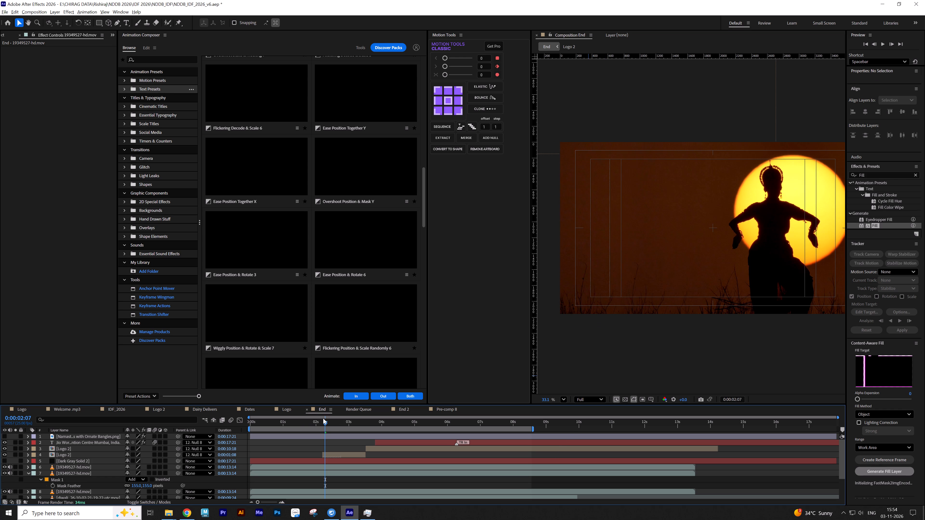
{"action": "left_click_drag", "start_coordinate": [322, 418], "coordinate": [310, 420]}
{"action": "left_click_drag", "start_coordinate": [315, 420], "coordinate": [310, 418]}
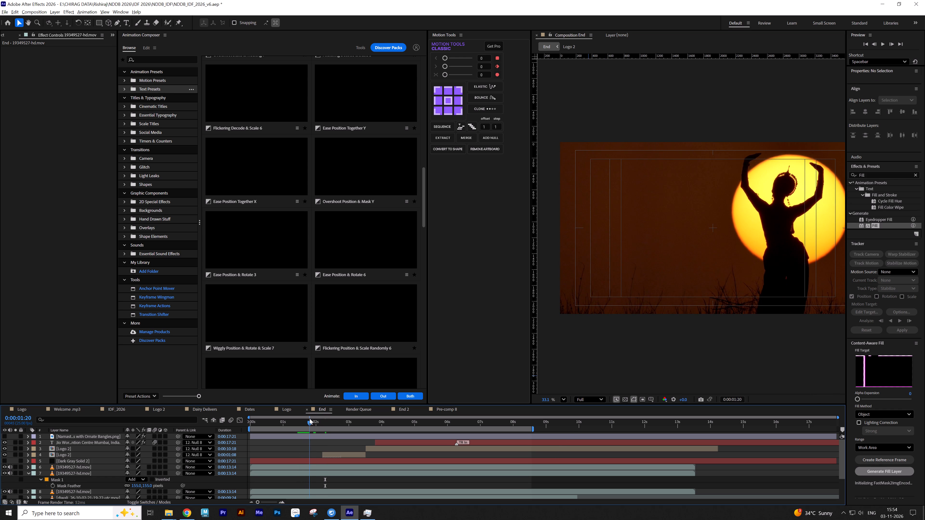
{"action": "left_click_drag", "start_coordinate": [310, 418], "coordinate": [291, 422]}
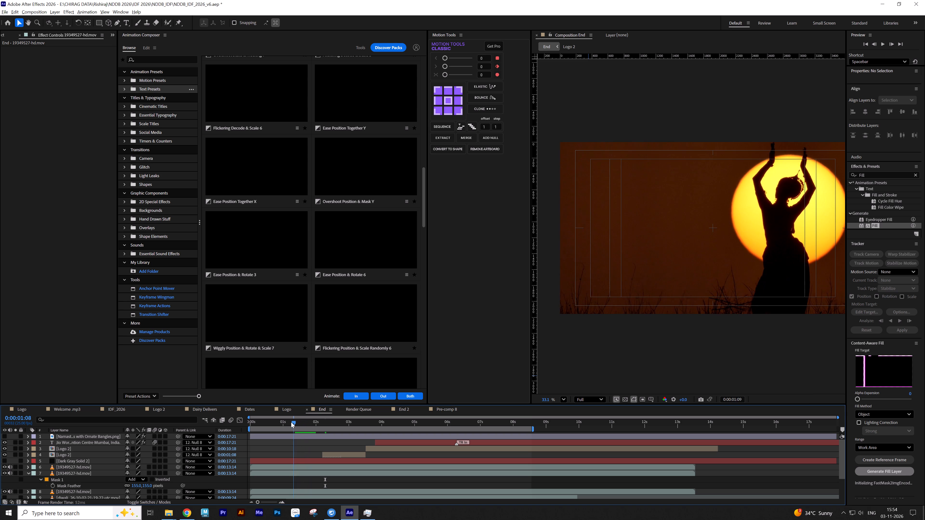
{"action": "left_click_drag", "start_coordinate": [291, 422], "coordinate": [297, 422]}
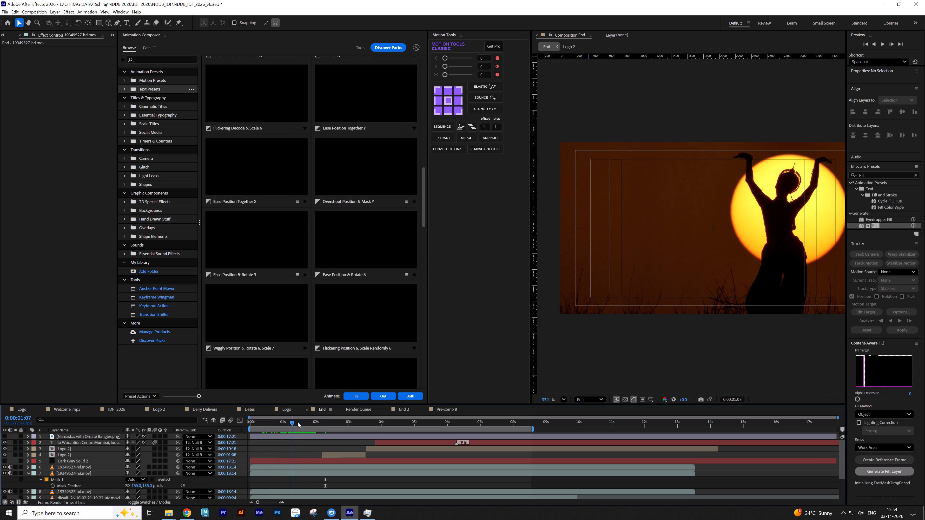
{"action": "left_click_drag", "start_coordinate": [297, 422], "coordinate": [362, 425]}
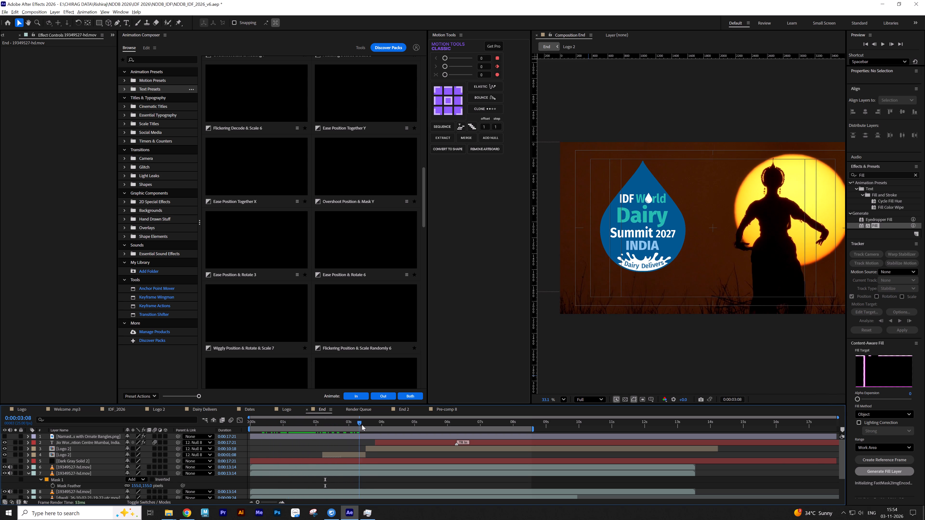
{"action": "left_click_drag", "start_coordinate": [362, 425], "coordinate": [372, 429]}
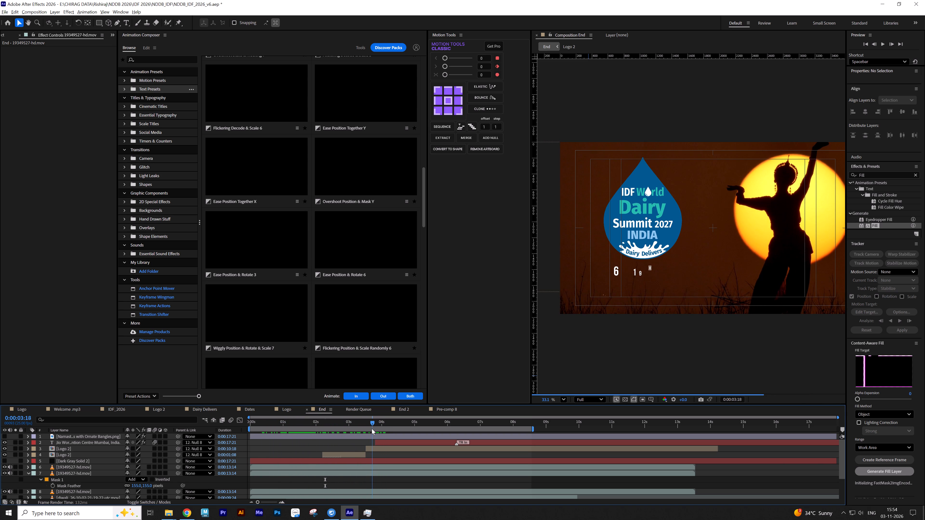
{"action": "left_click_drag", "start_coordinate": [372, 429], "coordinate": [372, 430]}
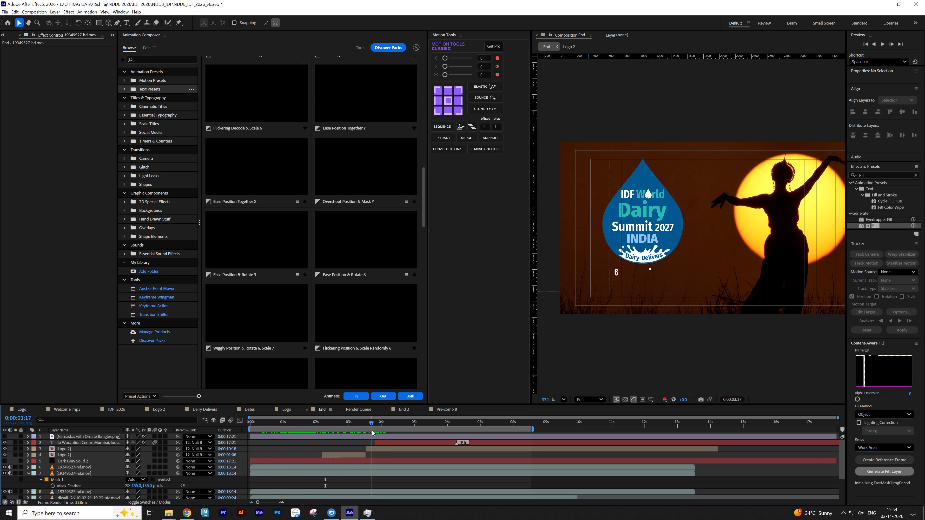
{"action": "left_click_drag", "start_coordinate": [372, 430], "coordinate": [371, 430]}
Delete the two background strip copies, keeping only the masked dancer clip with its feathered vertical seam.
{"action": "left_click", "coordinate": [714, 220]}
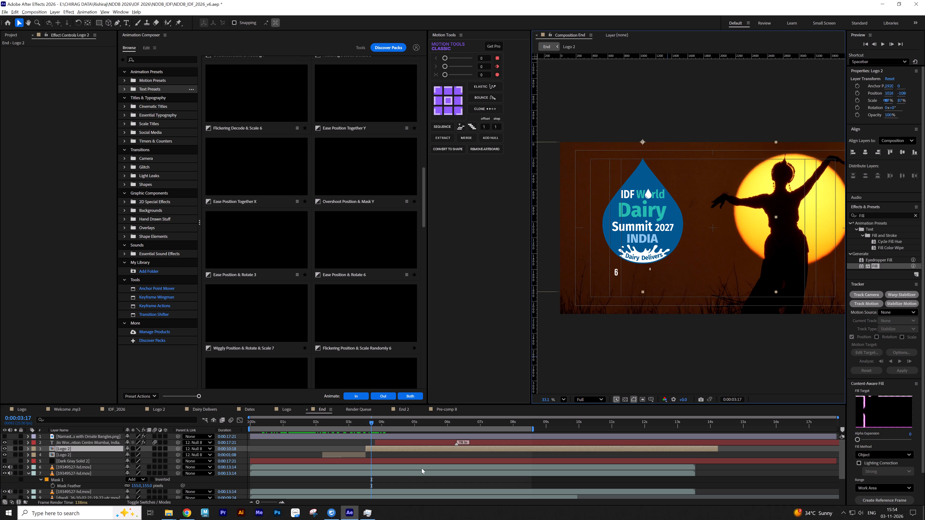
{"action": "left_click", "coordinate": [398, 473]}
{"action": "left_click", "coordinate": [378, 484]}
{"action": "key", "text": "s"}
{"action": "key", "text": "s"}
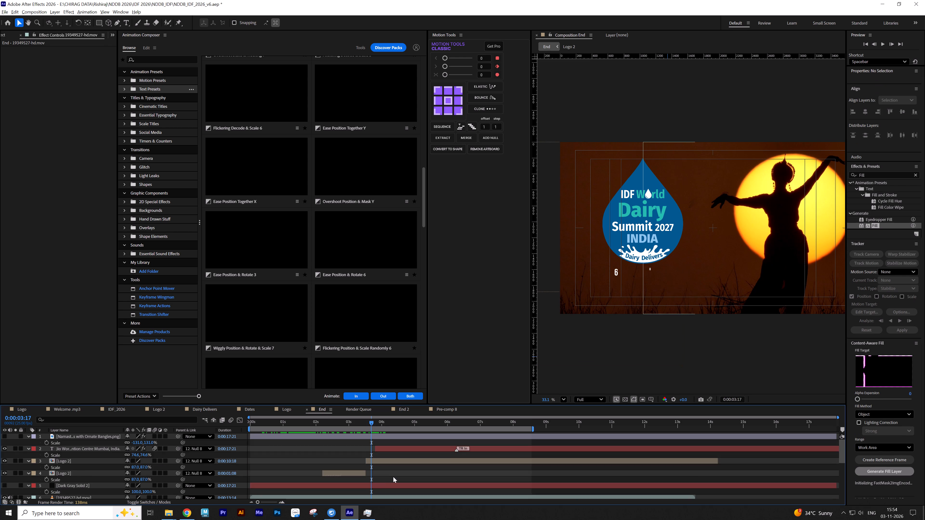
{"action": "left_click", "coordinate": [386, 476]}
{"action": "left_click", "coordinate": [379, 478]}
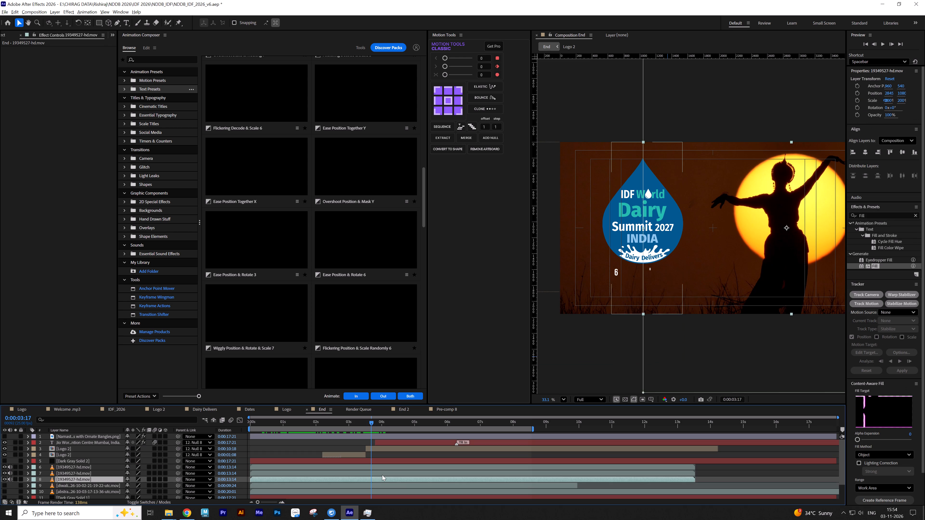
{"action": "left_click", "coordinate": [382, 475]}
{"action": "left_click", "coordinate": [385, 468], "text": "ctrl"}
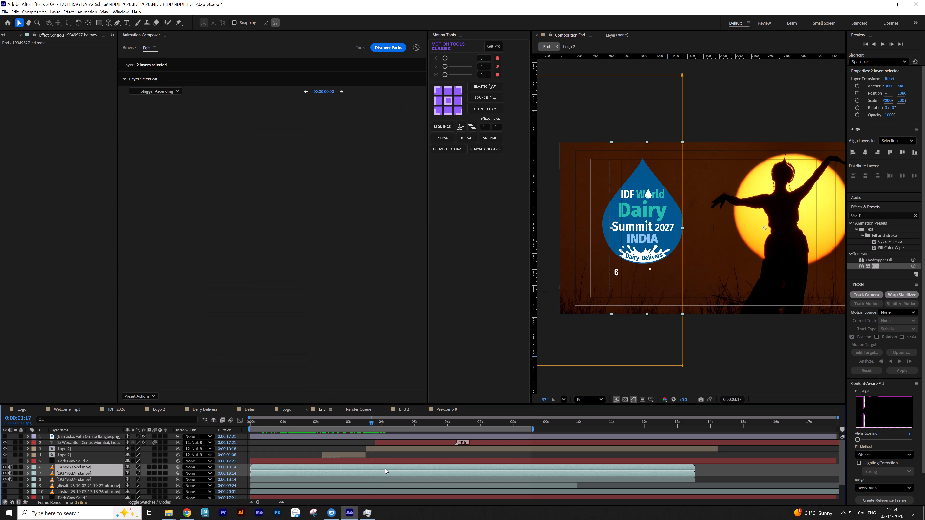
{"action": "key", "text": "Delete"}
Shift the remaining dancer clip's vertical mask edge slightly right, toward the dancer.
{"action": "left_click", "coordinate": [384, 468]}
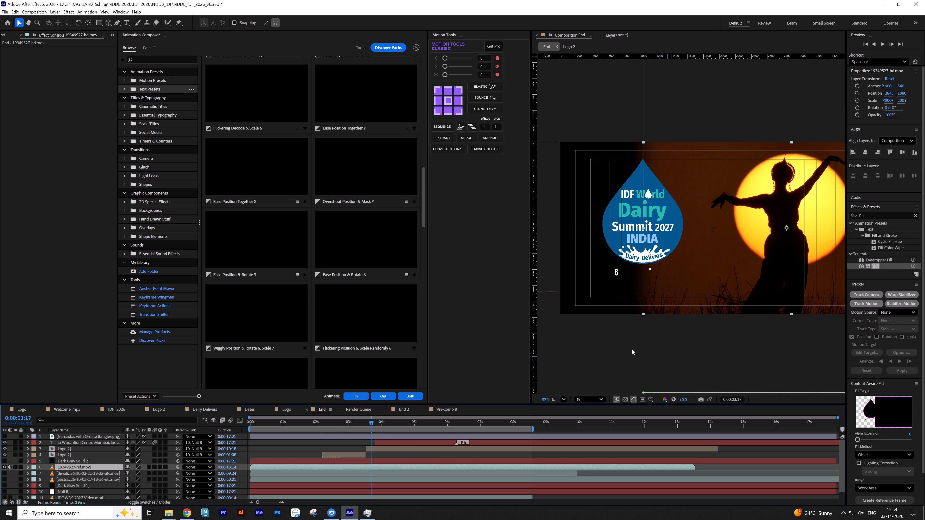
{"action": "left_click_drag", "start_coordinate": [643, 321], "coordinate": [649, 321]}
{"action": "left_click_drag", "start_coordinate": [642, 322], "coordinate": [650, 322]}
{"action": "left_click", "coordinate": [686, 337]}
{"action": "left_click", "coordinate": [731, 259]}
{"action": "left_click", "coordinate": [825, 278]}
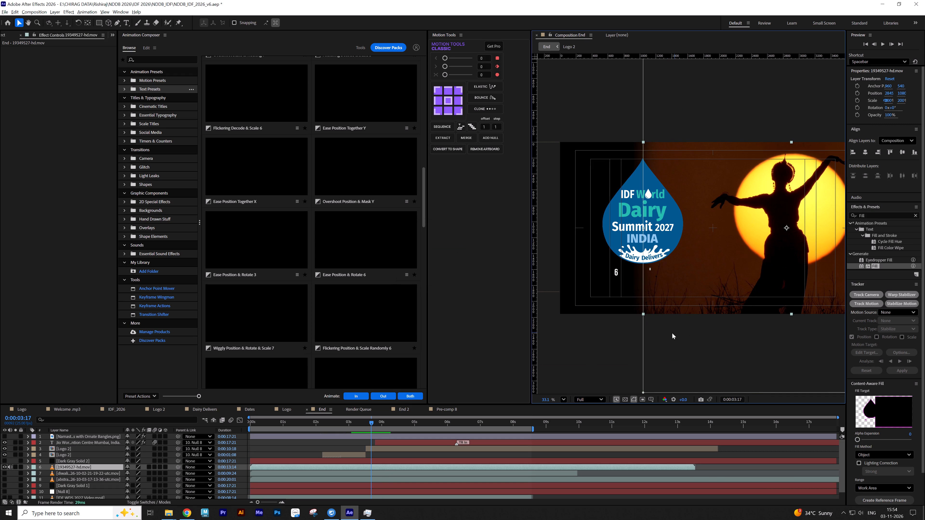
{"action": "left_click_drag", "start_coordinate": [643, 333], "coordinate": [655, 333]}
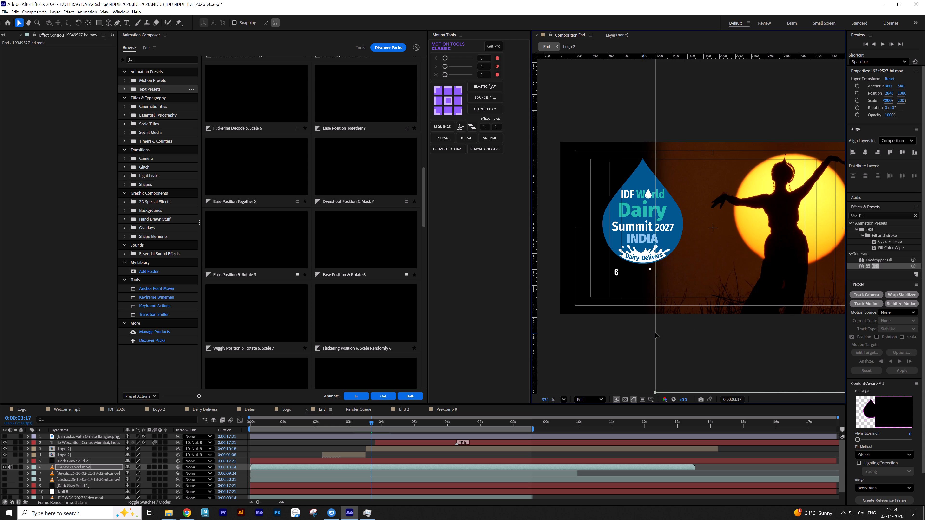
{"action": "left_click_drag", "start_coordinate": [655, 333], "coordinate": [652, 334]}
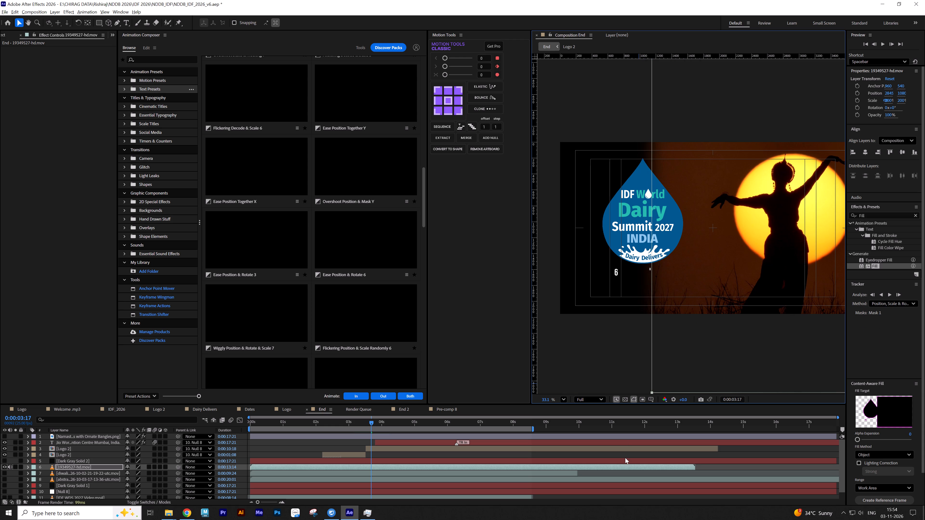
Set the End composition's work area to finish at the dancer clip's out point, 0:00:13:13.
{"action": "left_click", "coordinate": [625, 458]}
{"action": "left_click", "coordinate": [615, 467]}
{"action": "type", "text": "on"}
{"action": "scroll", "coordinate": [593, 468], "scroll_direction": "down", "scroll_amount": 4}
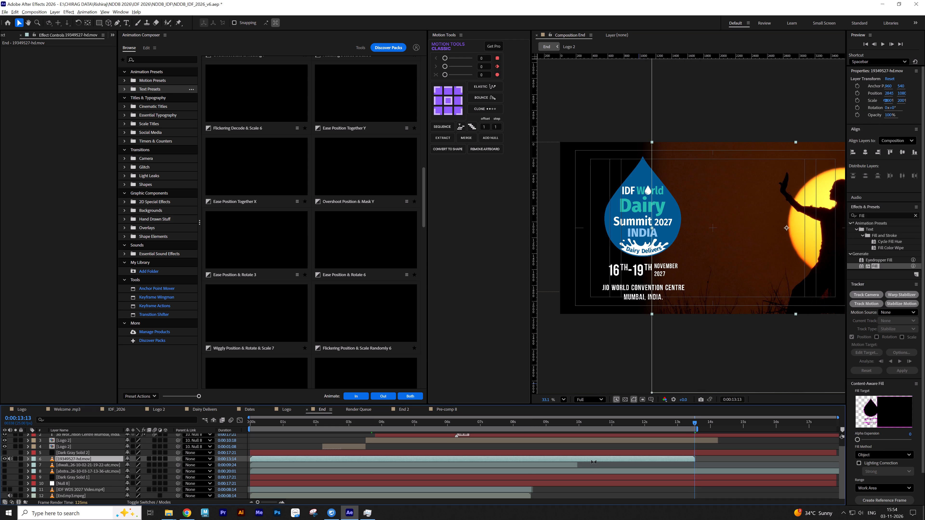
Pre-compose the dancer clip, leaving all its attributes in the End composition.
{"action": "key", "text": "ctrl+shift+c"}
{"action": "left_click", "coordinate": [503, 305]}
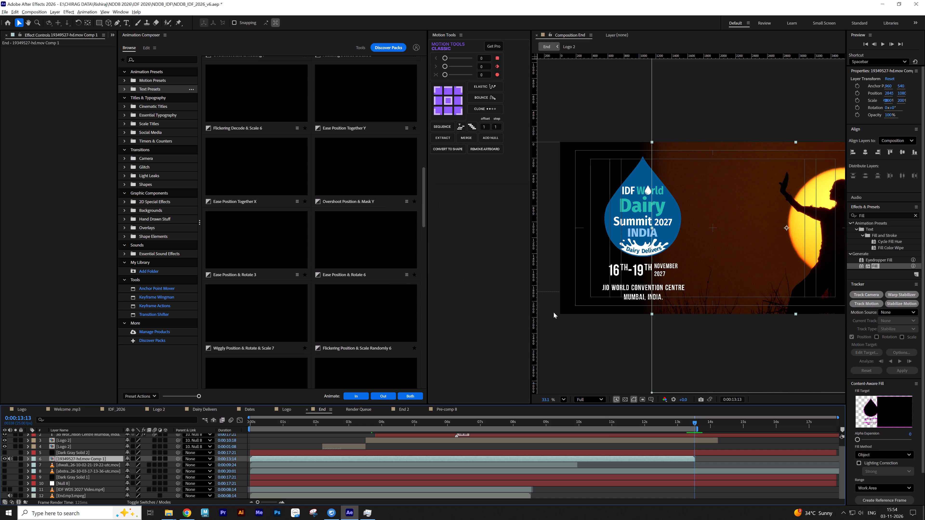
Pre-compose the dancer layer again as 19349527-hd.mov Comp 2, moving all attributes into the new composition.
{"action": "key", "text": "ctrl+shift+c"}
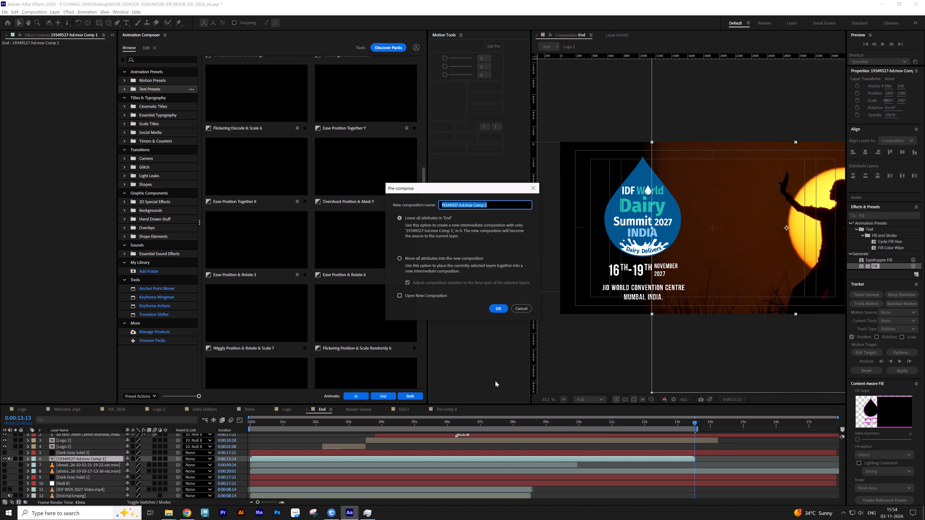
{"action": "left_click", "coordinate": [470, 259]}
{"action": "left_click", "coordinate": [492, 308]}
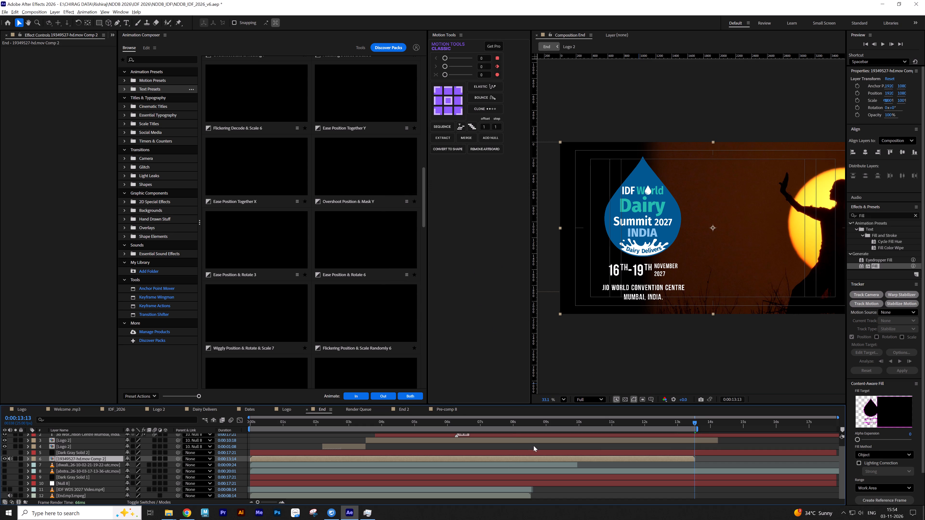
Open the 19349527-hd.mov Comp 2 pre-comp and move its dancer clip horizontally to an X position of about 2780, checking the framing over time.
{"action": "double_click", "coordinate": [522, 460]}
{"action": "left_click", "coordinate": [529, 440]}
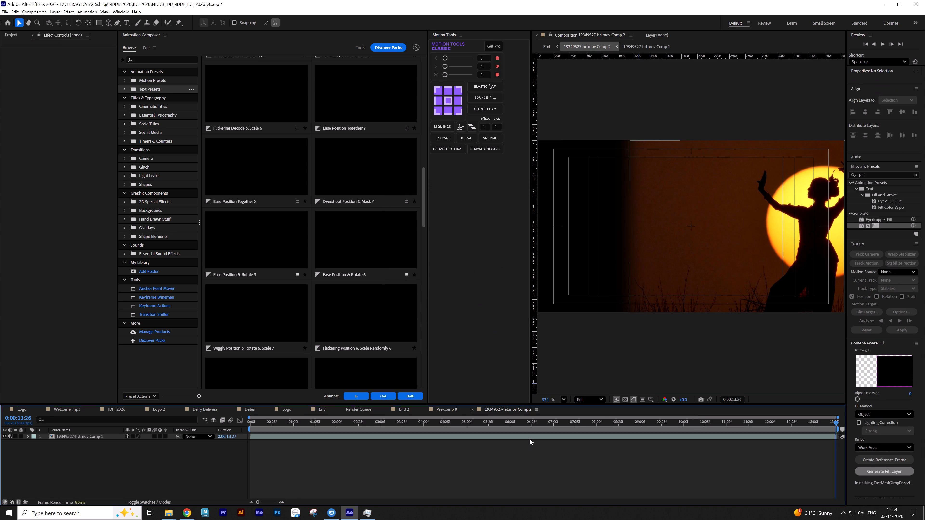
{"action": "left_click", "coordinate": [530, 437]}
{"action": "scroll", "coordinate": [625, 278], "scroll_direction": "down", "scroll_amount": 4}
{"action": "scroll", "coordinate": [693, 292], "scroll_direction": "up", "scroll_amount": 1}
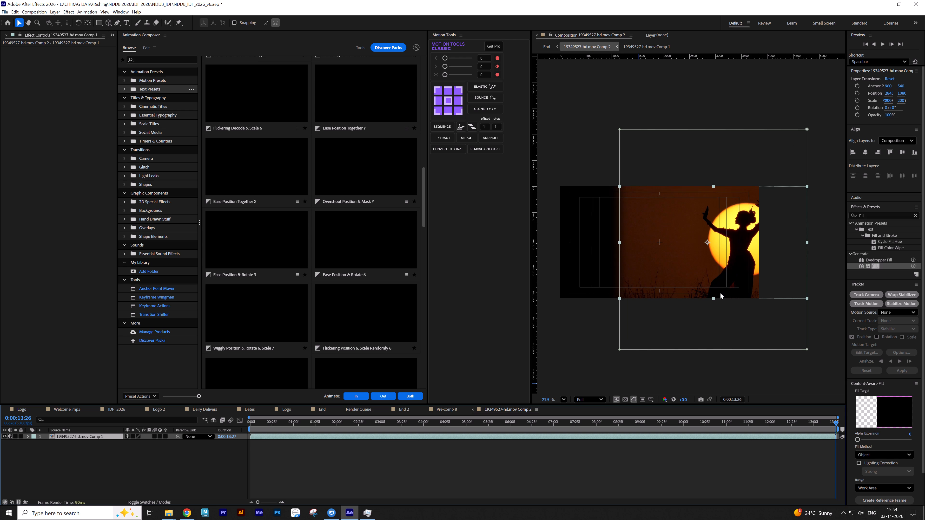
{"action": "left_click_drag", "start_coordinate": [720, 294], "coordinate": [691, 298]}
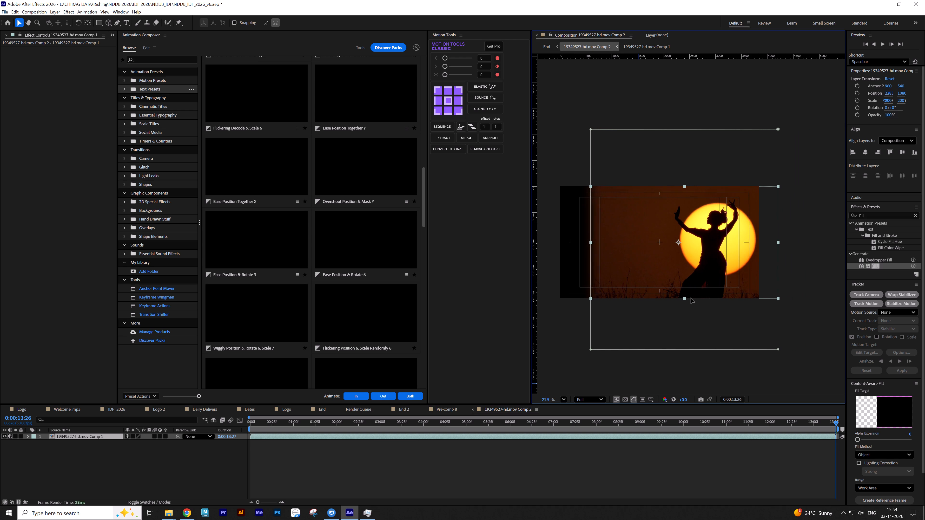
{"action": "left_click_drag", "start_coordinate": [691, 298], "coordinate": [690, 298]}
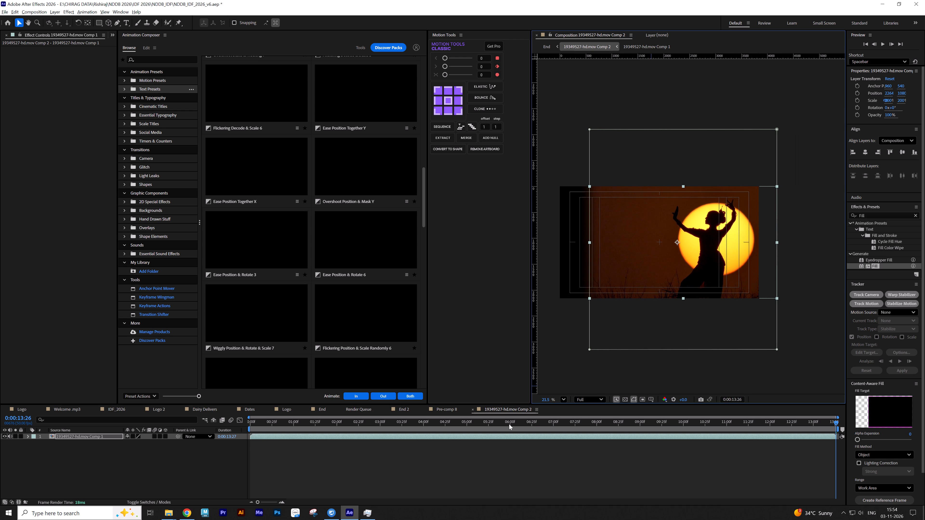
{"action": "left_click_drag", "start_coordinate": [508, 424], "coordinate": [207, 430]}
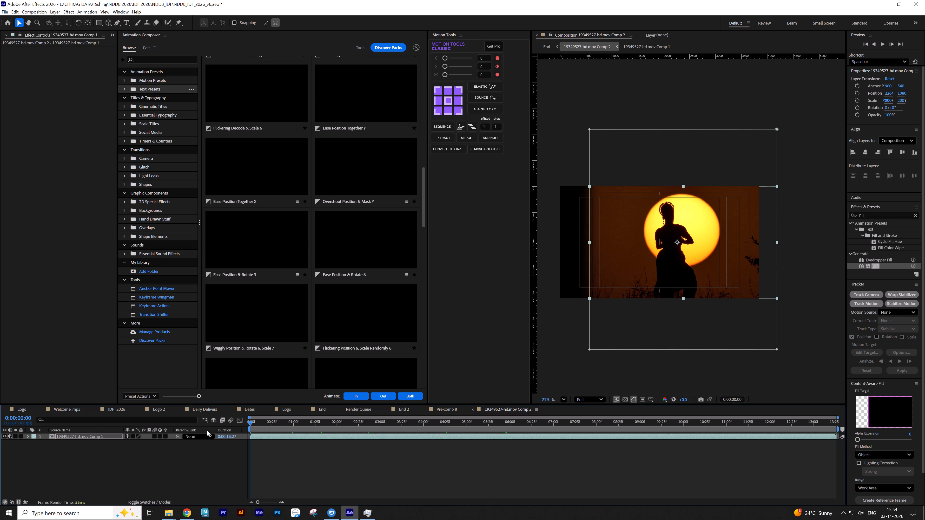
{"action": "left_click_drag", "start_coordinate": [207, 430], "coordinate": [203, 430]}
{"action": "left_click_drag", "start_coordinate": [716, 278], "coordinate": [743, 286]}
{"action": "left_click_drag", "start_coordinate": [256, 423], "coordinate": [283, 421]}
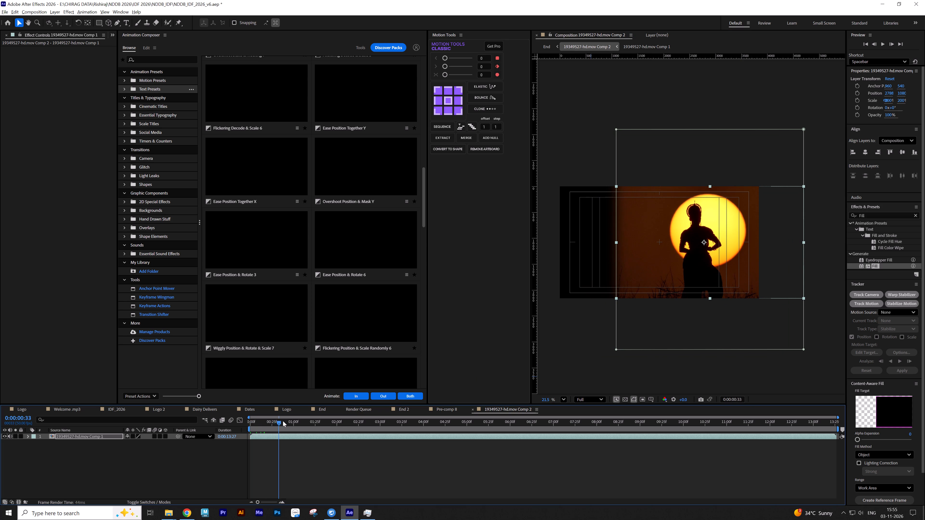
{"action": "left_click_drag", "start_coordinate": [283, 421], "coordinate": [394, 415]}
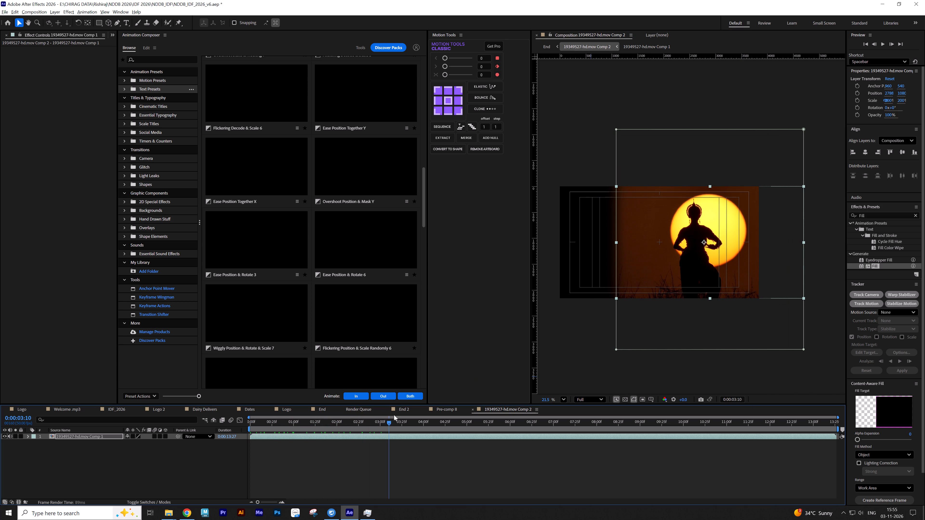
{"action": "left_click_drag", "start_coordinate": [394, 415], "coordinate": [523, 421]}
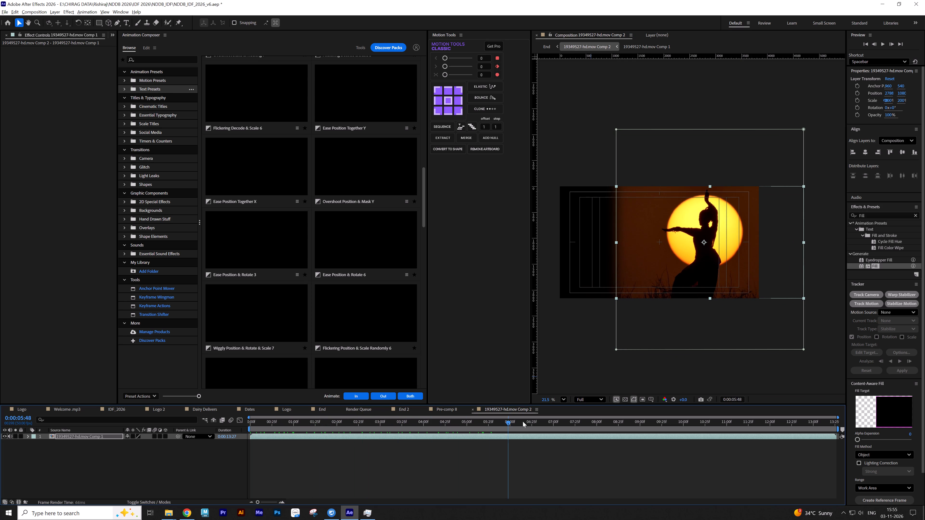
{"action": "left_click_drag", "start_coordinate": [523, 421], "coordinate": [553, 422]}
Return to the End composition and set its work area to finish at the End.mp3 audio's out point, 0:00:08:13.
{"action": "key", "text": "Tab"}
{"action": "left_click", "coordinate": [464, 459]}
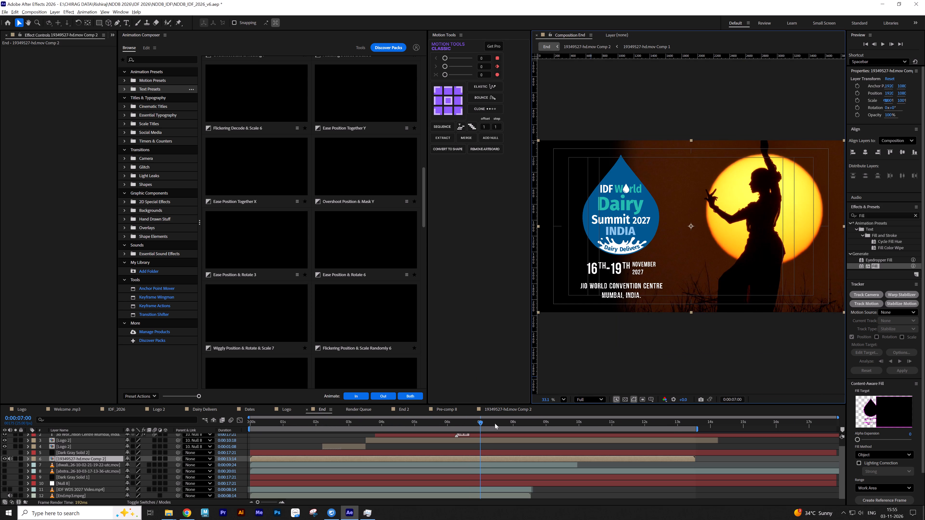
{"action": "left_click_drag", "start_coordinate": [495, 423], "coordinate": [500, 423]}
{"action": "left_click", "coordinate": [525, 494]}
{"action": "key", "text": "o"}
{"action": "key", "text": "n"}
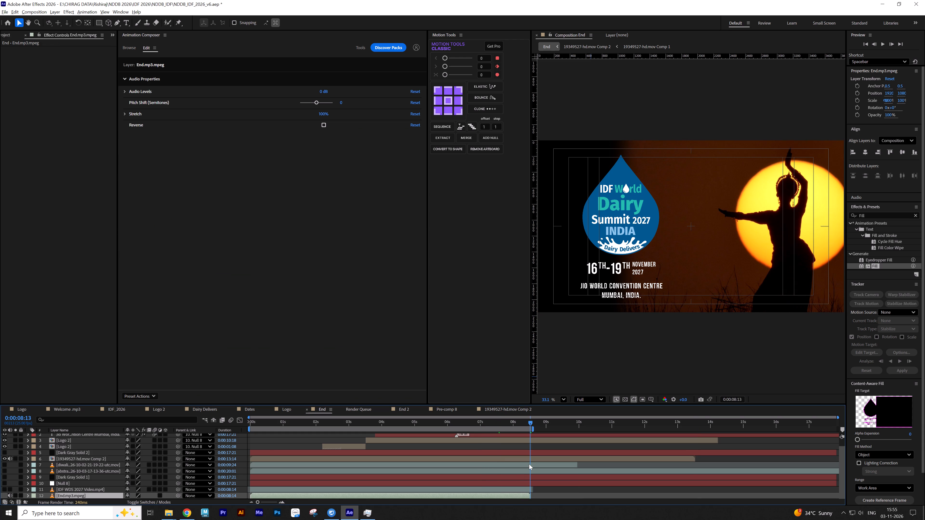
In 19349527-hd.mov Comp 2, end the work area at 0:00:08:26 and trim the composition to it.
{"action": "double_click", "coordinate": [520, 456]}
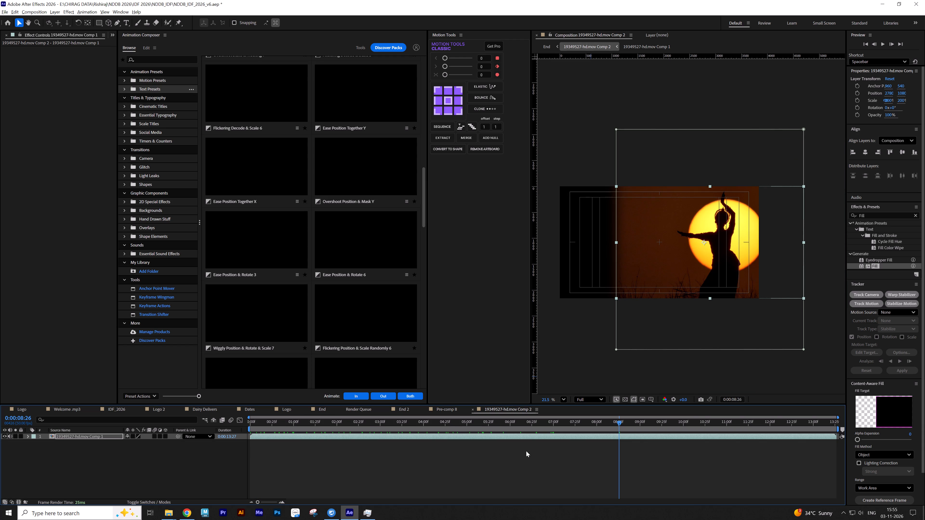
{"action": "key", "text": "n"}
{"action": "right_click", "coordinate": [555, 428]}
{"action": "left_click", "coordinate": [568, 448]}
{"action": "left_click", "coordinate": [554, 463]}
{"action": "key", "text": "s"}
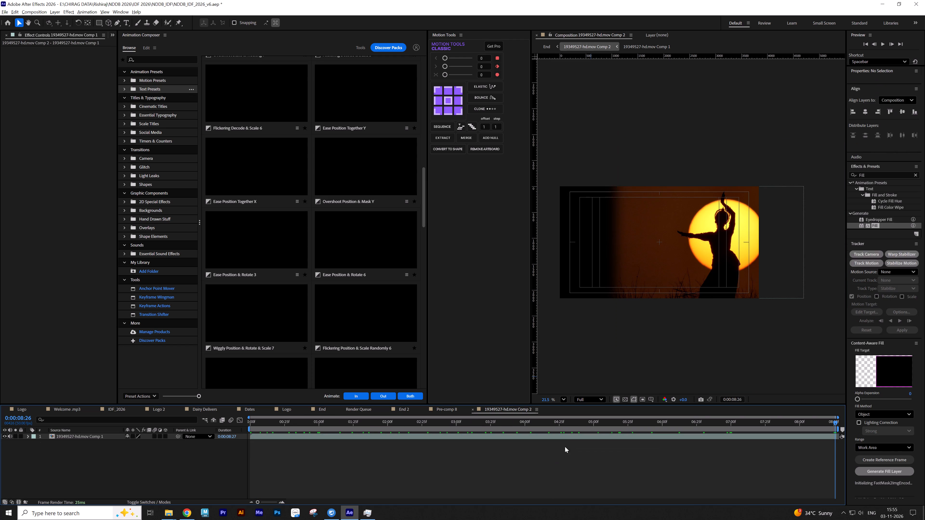
{"action": "key", "text": "s"}
For the dancer clip's Content-Aware Fill, choose the Surface fill method and enable Lighting Correction at Strong.
{"action": "left_click_drag", "start_coordinate": [555, 419], "coordinate": [45, 418]}
{"action": "left_click", "coordinate": [314, 447]}
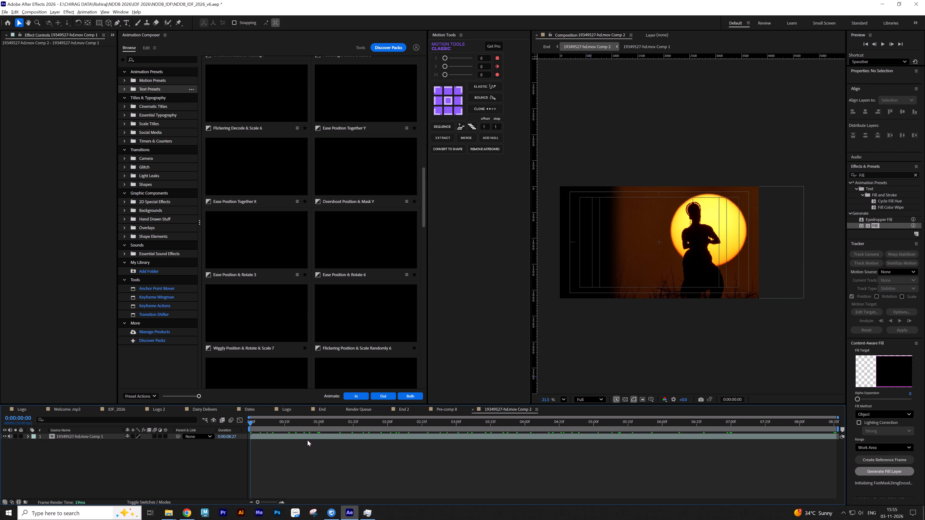
{"action": "left_click", "coordinate": [301, 436]}
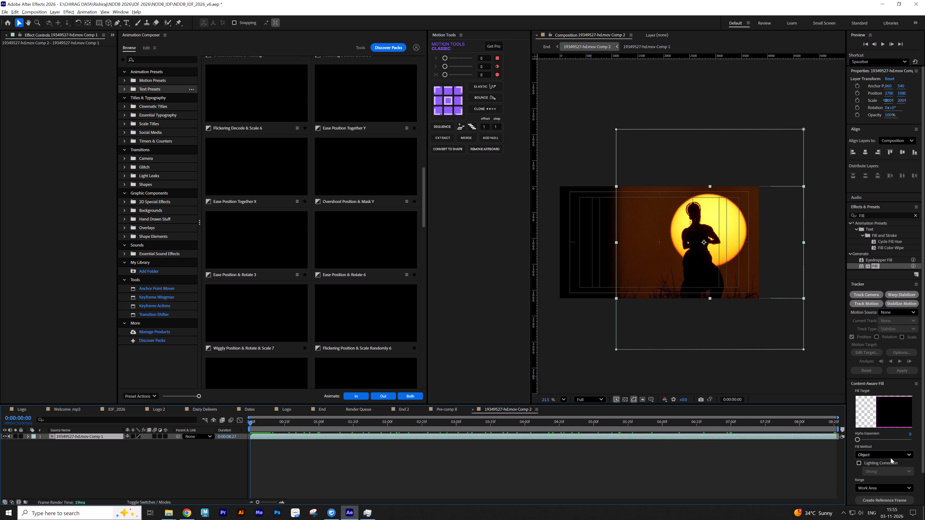
{"action": "left_click", "coordinate": [891, 458]}
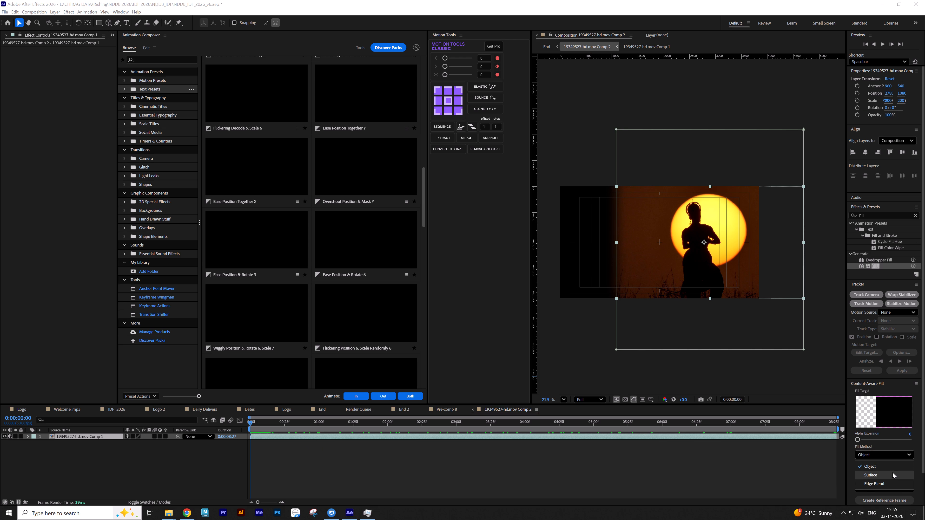
{"action": "left_click", "coordinate": [891, 477]}
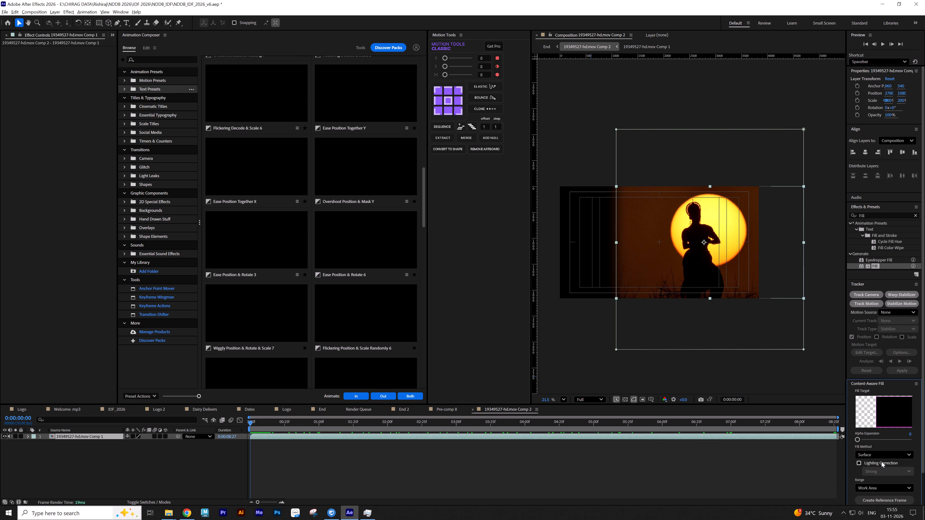
{"action": "left_click", "coordinate": [881, 461]}
{"action": "left_click", "coordinate": [885, 467]}
{"action": "left_click", "coordinate": [885, 472]}
{"action": "left_click", "coordinate": [885, 472]}
{"action": "left_click", "coordinate": [891, 459]}
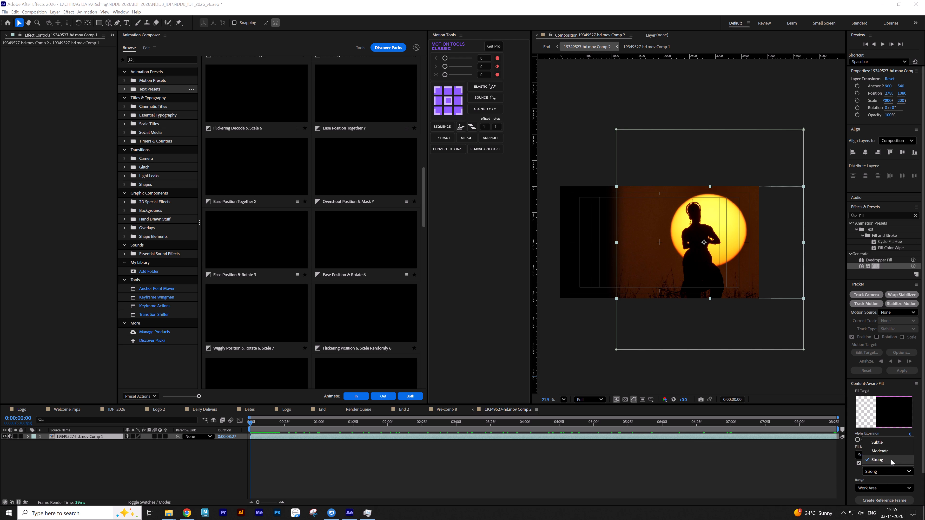
{"action": "scroll", "coordinate": [857, 473], "scroll_direction": "down", "scroll_amount": 6}
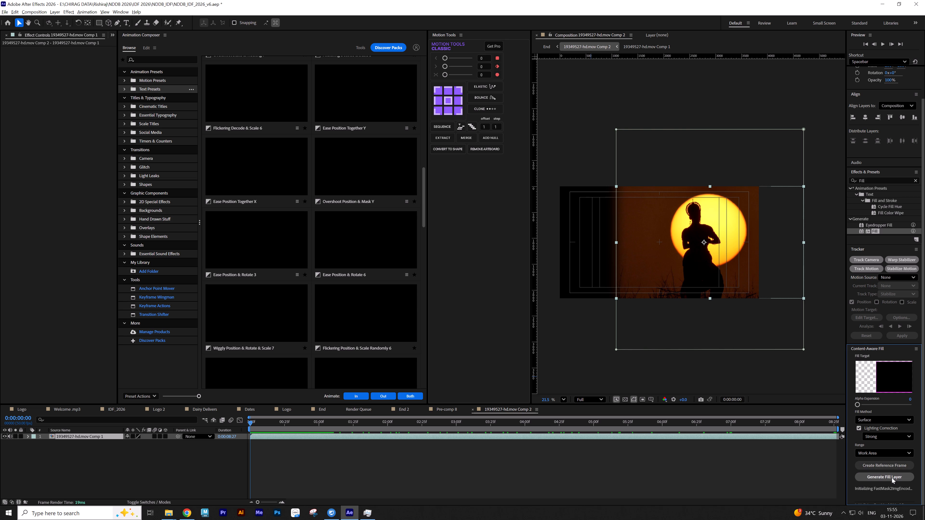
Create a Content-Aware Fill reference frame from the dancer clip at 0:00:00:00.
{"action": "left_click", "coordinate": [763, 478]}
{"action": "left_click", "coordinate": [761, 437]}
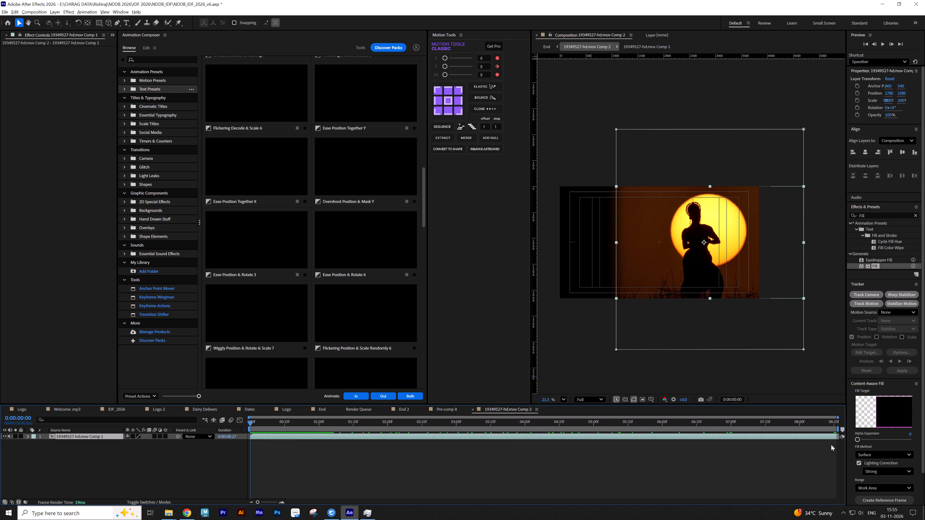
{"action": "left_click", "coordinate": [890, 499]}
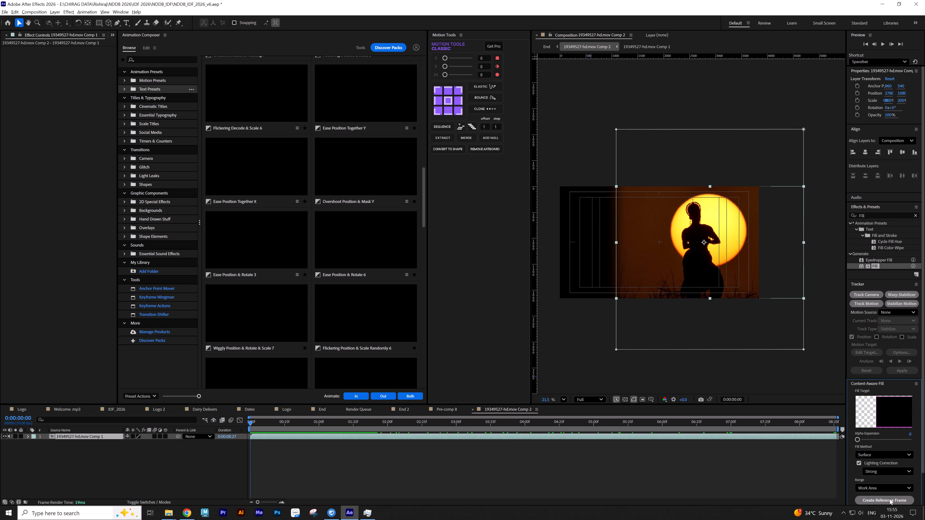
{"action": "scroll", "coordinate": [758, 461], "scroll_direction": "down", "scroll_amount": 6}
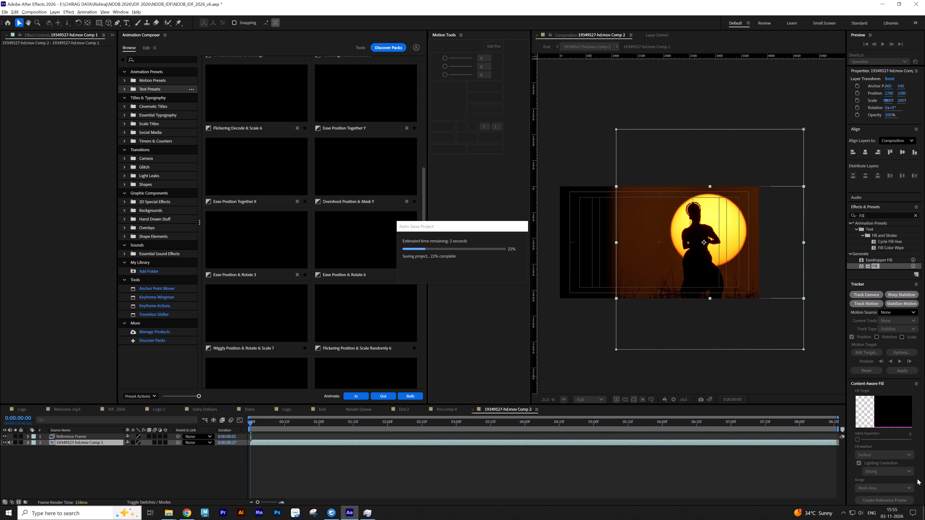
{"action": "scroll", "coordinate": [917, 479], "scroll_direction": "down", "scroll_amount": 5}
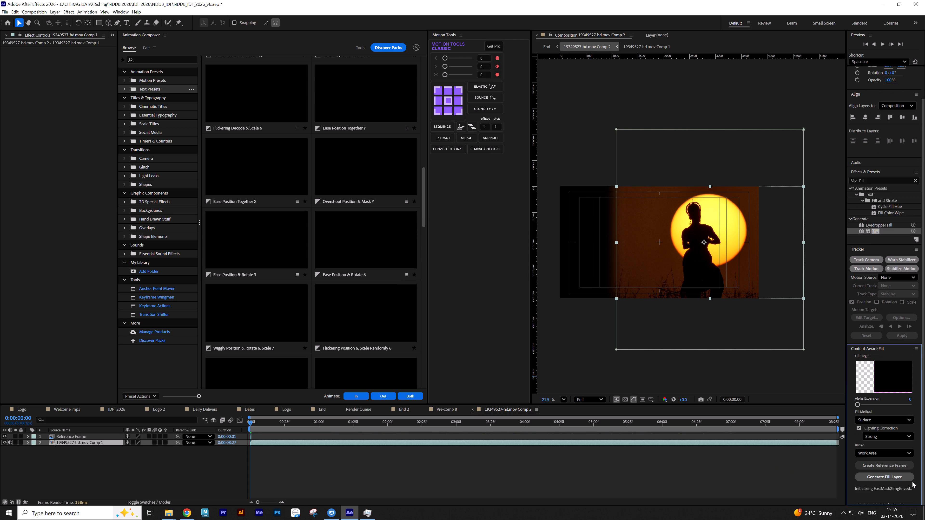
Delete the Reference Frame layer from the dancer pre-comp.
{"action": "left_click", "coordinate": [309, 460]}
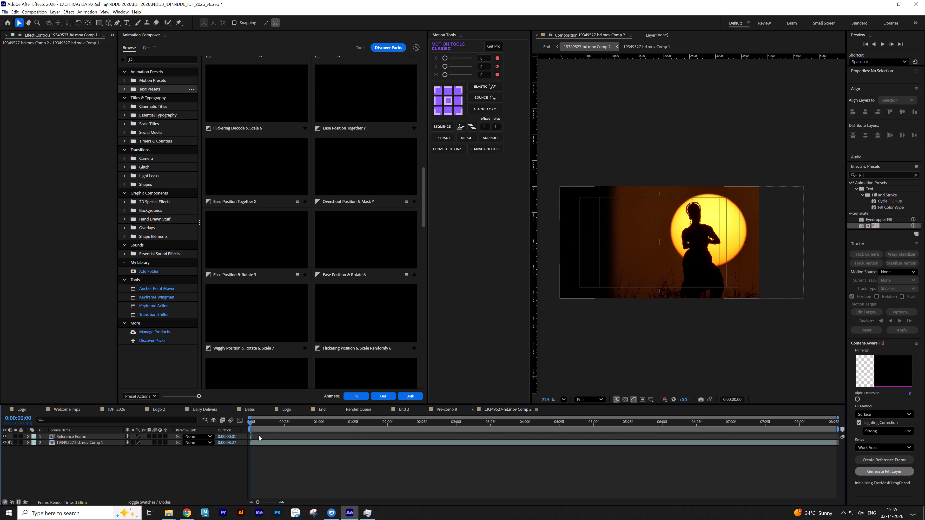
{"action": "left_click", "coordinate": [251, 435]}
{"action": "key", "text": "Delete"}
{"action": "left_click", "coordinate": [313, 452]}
Generate a Content-Aware Fill layer for the dancer clip over the work area, using Surface with Strong lighting correction.
{"action": "left_click", "coordinate": [305, 436]}
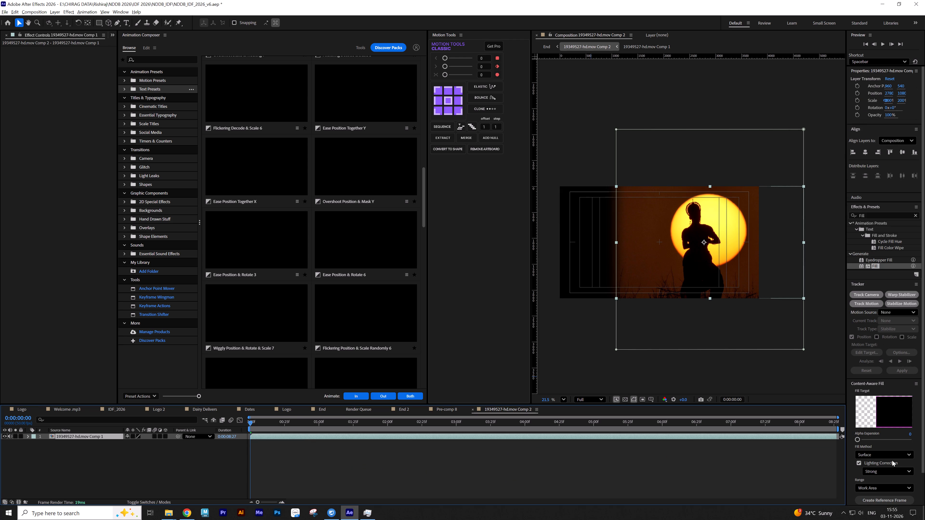
{"action": "scroll", "coordinate": [924, 490], "scroll_direction": "down", "scroll_amount": 9}
{"action": "left_click", "coordinate": [892, 479]}
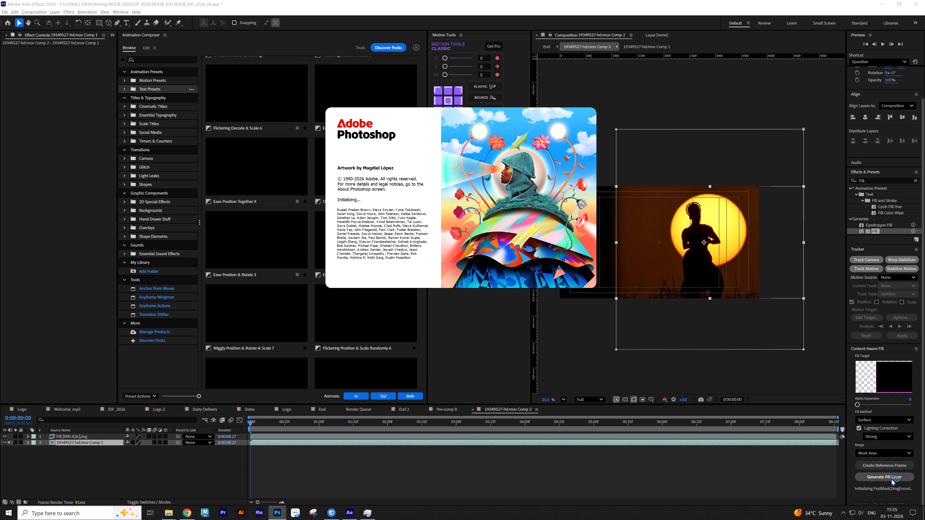
{"action": "left_click", "coordinate": [543, 463]}
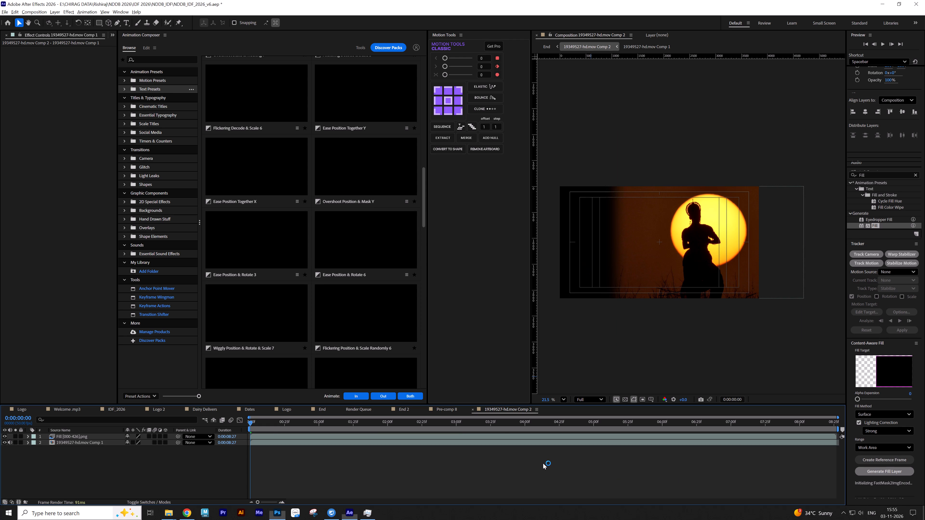
{"action": "left_click", "coordinate": [264, 441]}
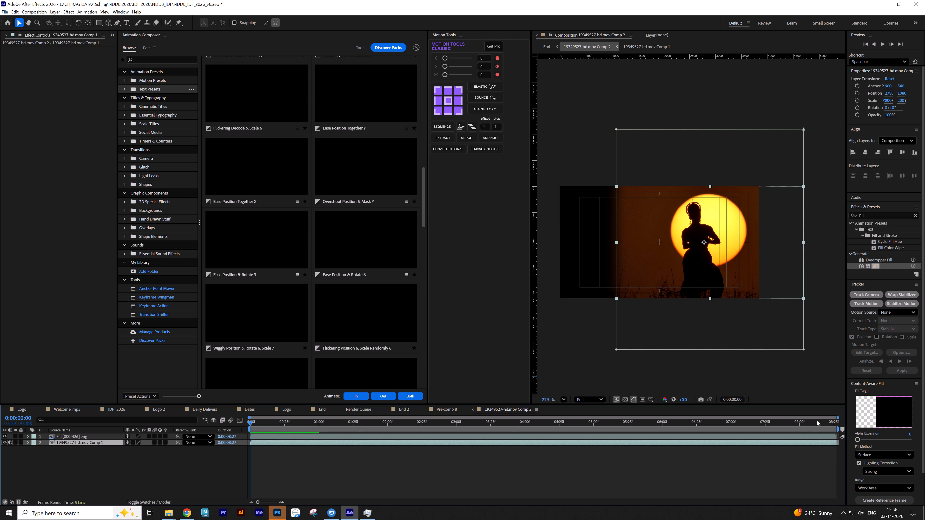
{"action": "scroll", "coordinate": [924, 437], "scroll_direction": "down", "scroll_amount": 12}
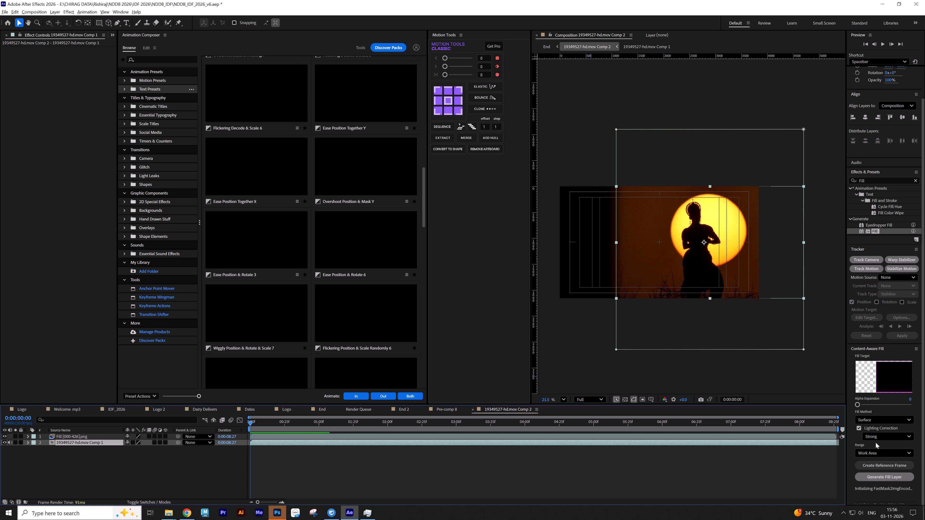
Switch to Photoshop, examine the 00.psd reference frame's transparent side, and go back to After Effects.
{"action": "left_click", "coordinate": [279, 510]}
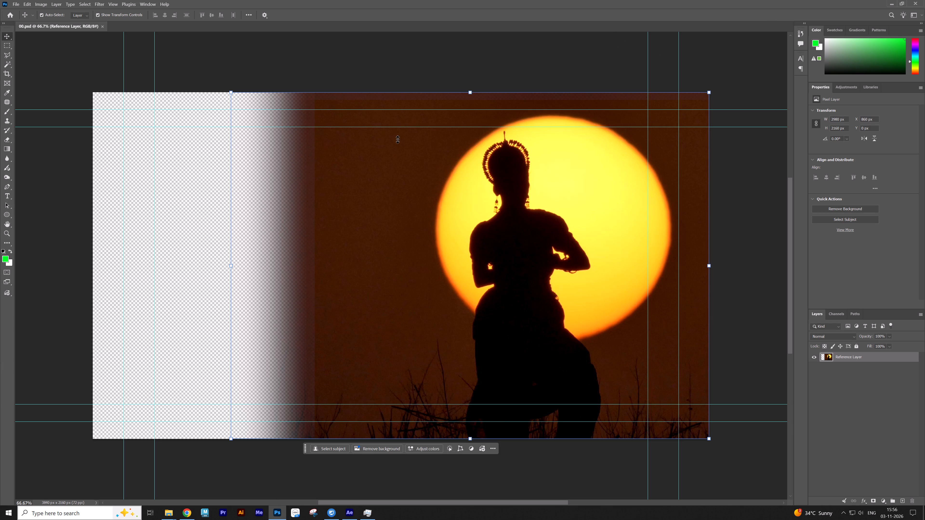
{"action": "left_click", "coordinate": [846, 390]}
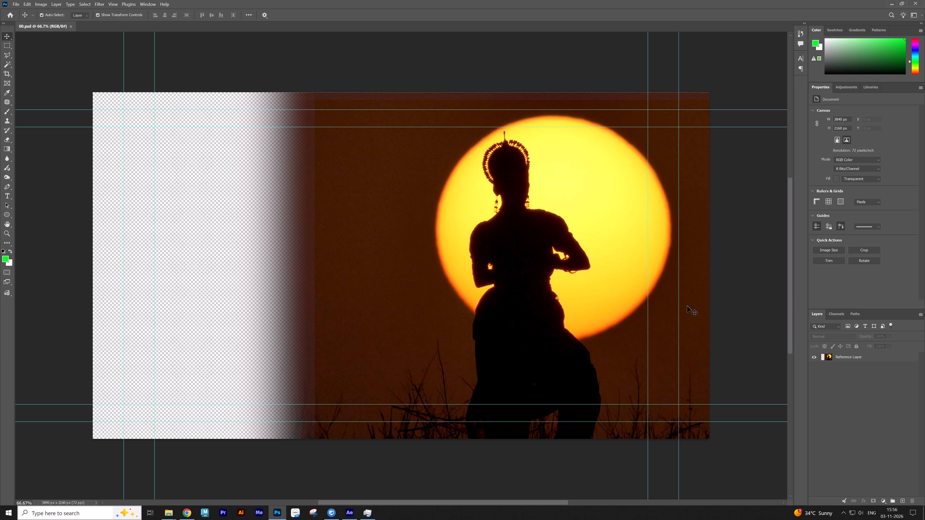
{"action": "left_click", "coordinate": [914, 0]}
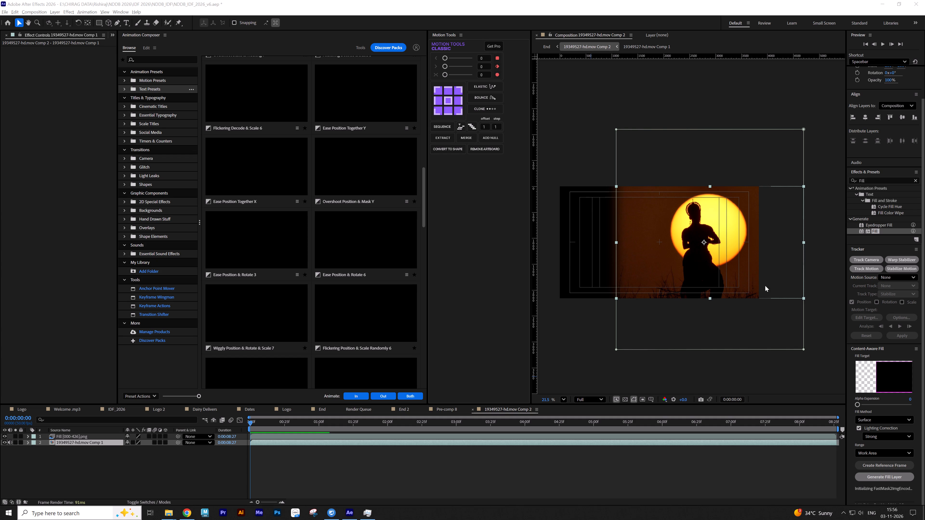
Collapse the Effects & Presets and Tracker sections so that all Content-Aware Fill settings fit in view.
{"action": "scroll", "coordinate": [915, 413], "scroll_direction": "down", "scroll_amount": 6}
{"action": "scroll", "coordinate": [913, 412], "scroll_direction": "up", "scroll_amount": 4}
{"action": "scroll", "coordinate": [913, 411], "scroll_direction": "down", "scroll_amount": 5}
{"action": "scroll", "coordinate": [913, 411], "scroll_direction": "up", "scroll_amount": 1}
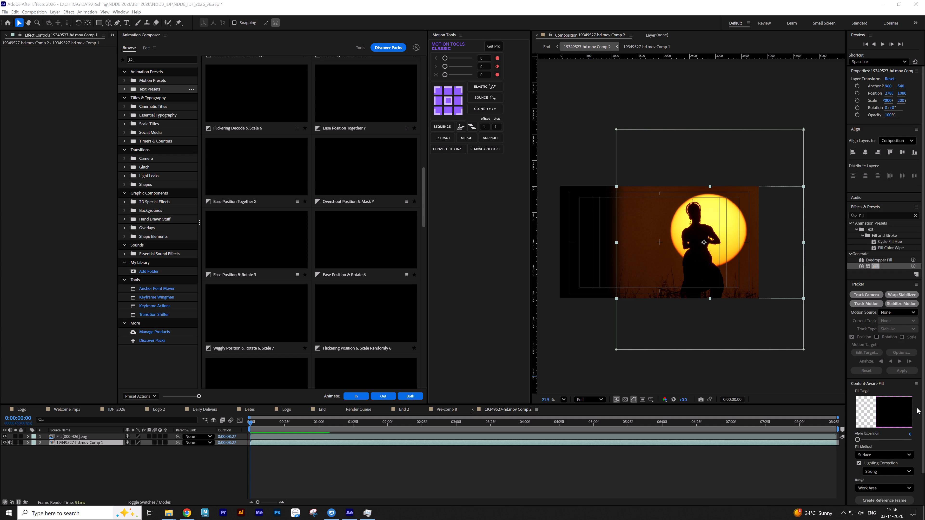
{"action": "scroll", "coordinate": [918, 411], "scroll_direction": "down", "scroll_amount": 9}
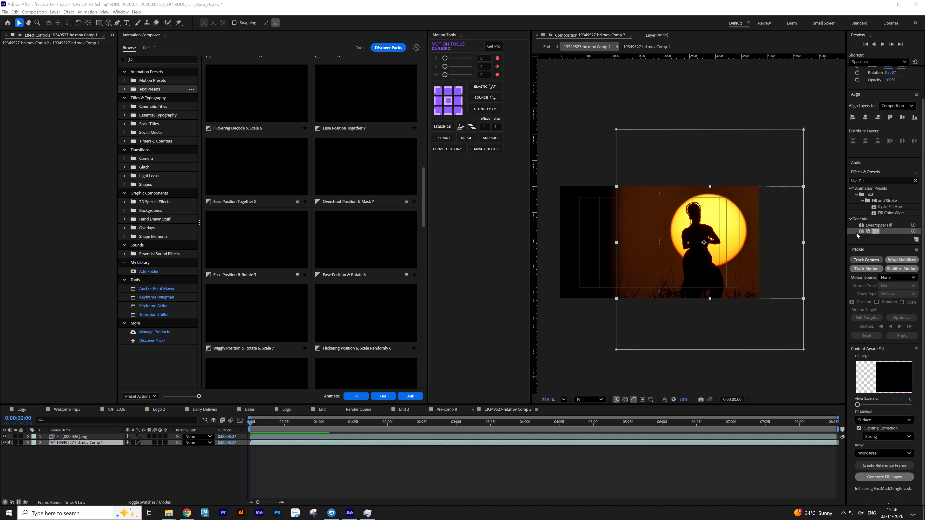
{"action": "left_click", "coordinate": [865, 175]}
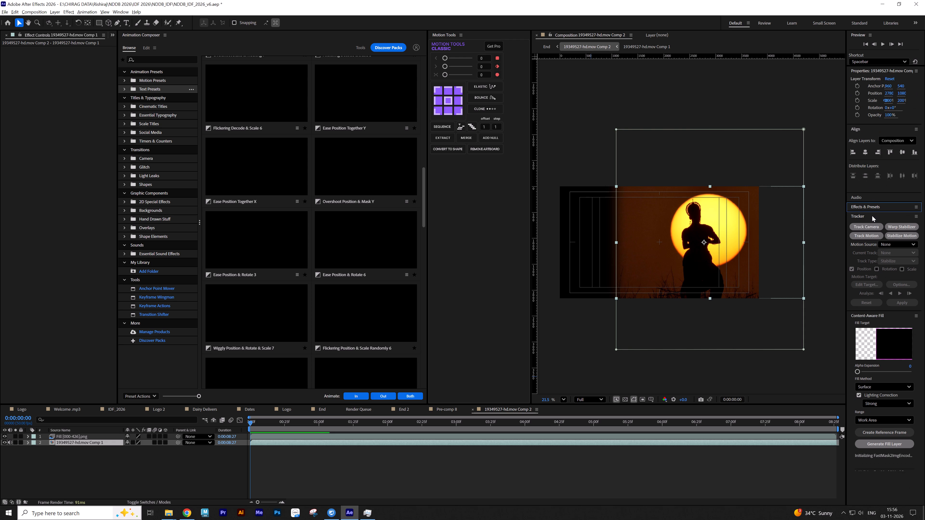
{"action": "left_click", "coordinate": [872, 216]}
{"action": "left_click_drag", "start_coordinate": [877, 381], "coordinate": [877, 385]}
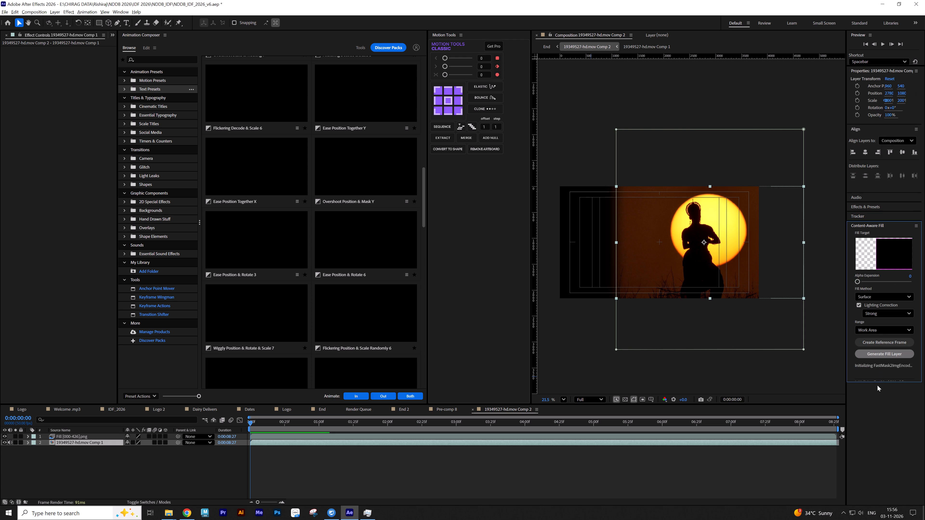
Enlarge the Content-Aware Fill section downward until the fill's analysis progress fits in view.
{"action": "left_click_drag", "start_coordinate": [877, 385], "coordinate": [878, 385]}
{"action": "left_click_drag", "start_coordinate": [881, 381], "coordinate": [879, 418]}
{"action": "left_click_drag", "start_coordinate": [879, 418], "coordinate": [885, 447]}
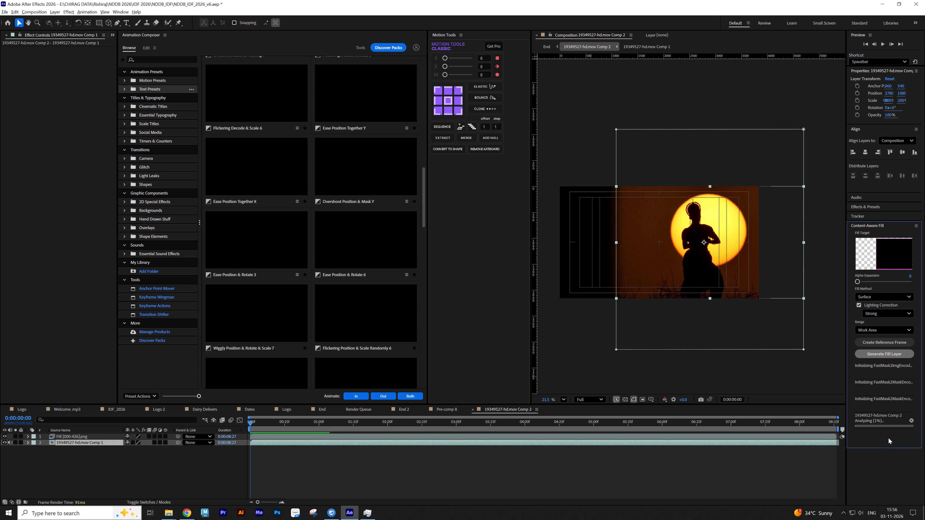
{"action": "left_click_drag", "start_coordinate": [883, 447], "coordinate": [885, 431]}
{"action": "left_click", "coordinate": [884, 448]}
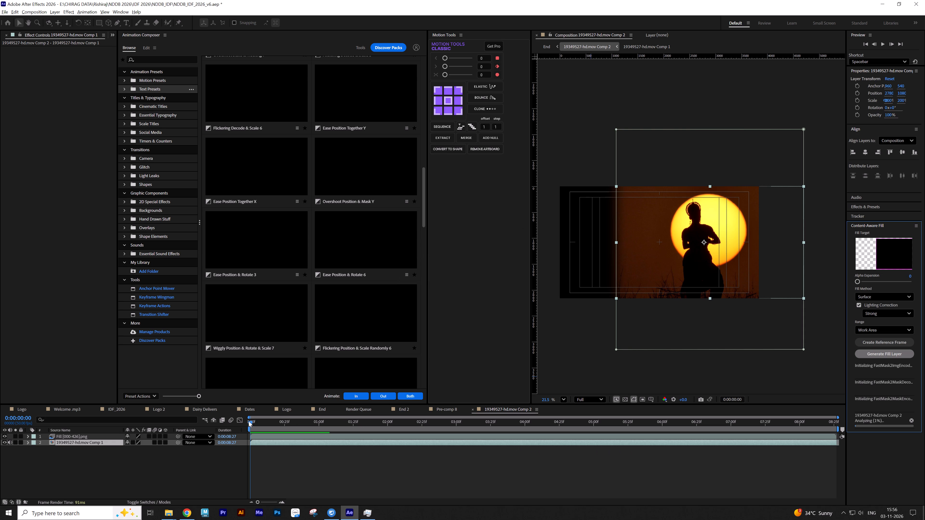
Scrub the opening of the dancer pre-comp and cancel the running Content-Aware Fill analysis.
{"action": "left_click_drag", "start_coordinate": [251, 422], "coordinate": [309, 422]}
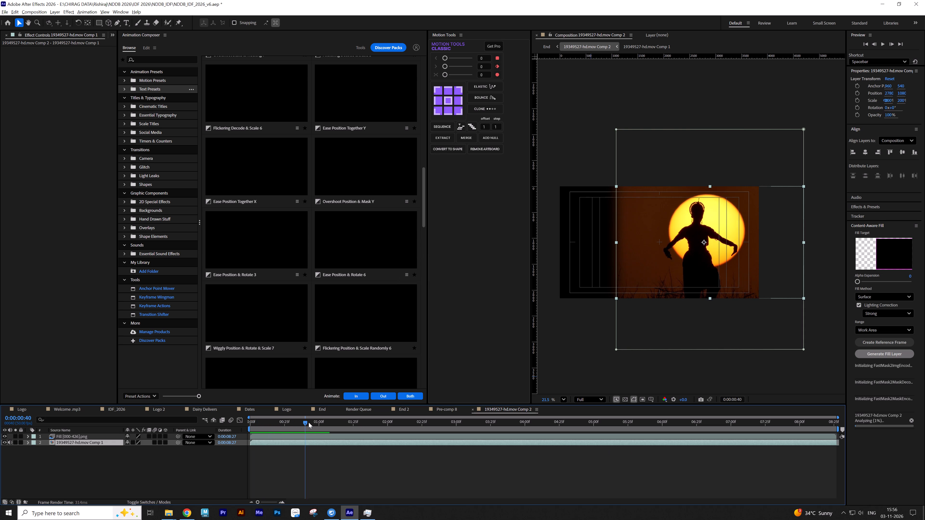
{"action": "left_click_drag", "start_coordinate": [309, 422], "coordinate": [219, 426]}
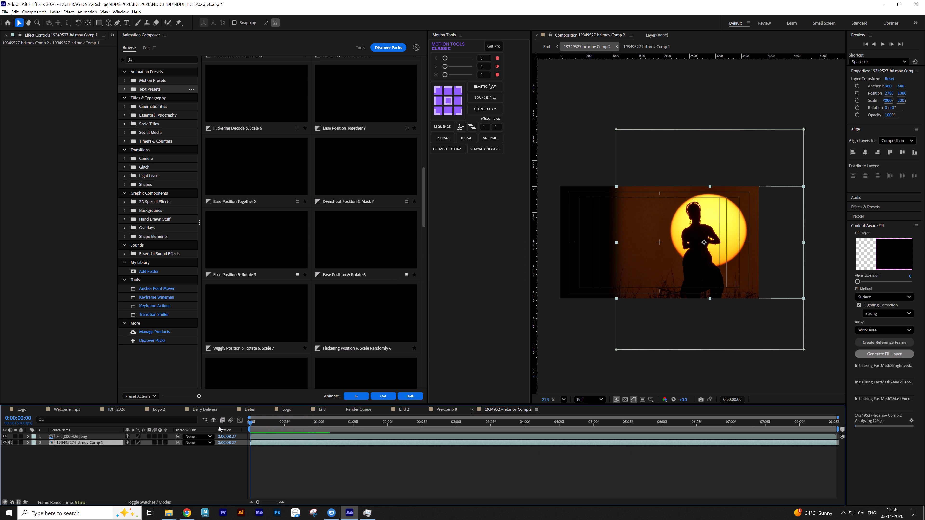
{"action": "left_click", "coordinate": [913, 420]}
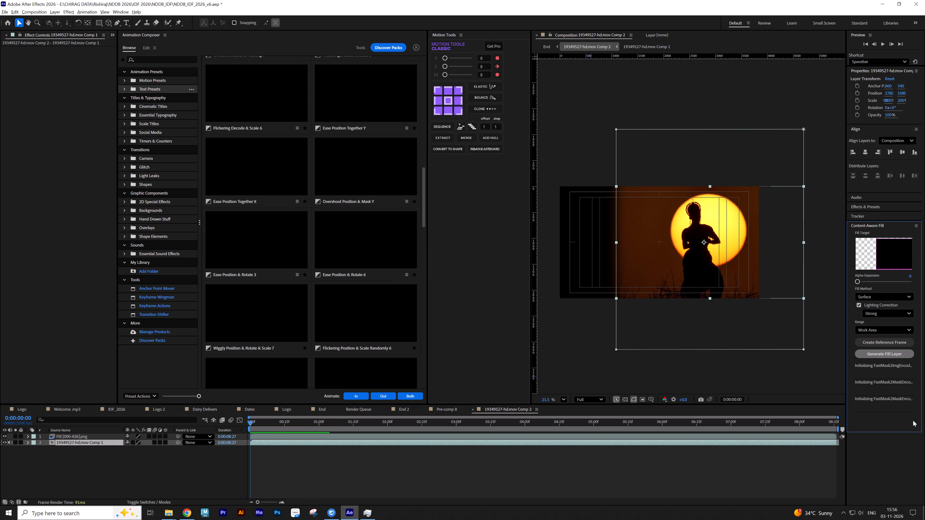
Check the opening frames of the dancer pre-comp and delete the generated Fill layer.
{"action": "left_click", "coordinate": [691, 459]}
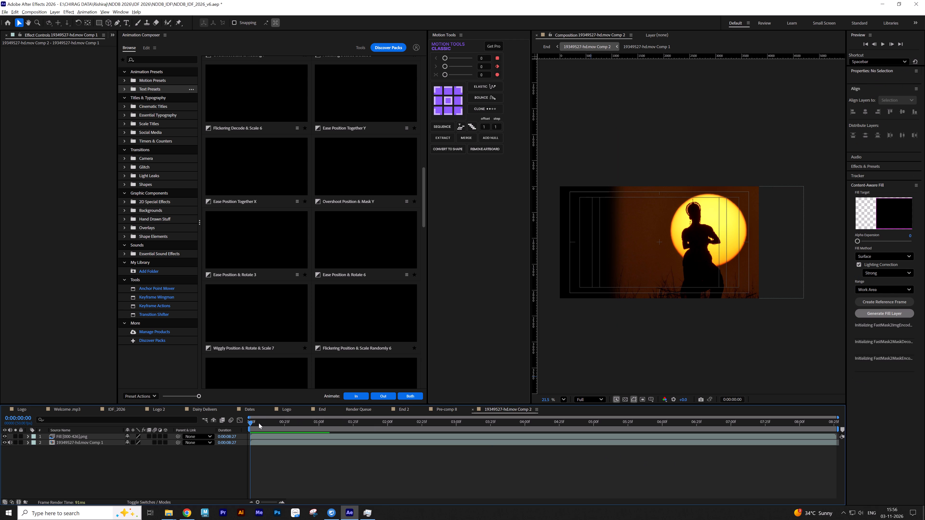
{"action": "left_click_drag", "start_coordinate": [257, 423], "coordinate": [188, 428]}
{"action": "left_click", "coordinate": [306, 467]}
{"action": "left_click_drag", "start_coordinate": [269, 427], "coordinate": [233, 424]}
{"action": "left_click", "coordinate": [270, 440]}
{"action": "left_click", "coordinate": [275, 434]}
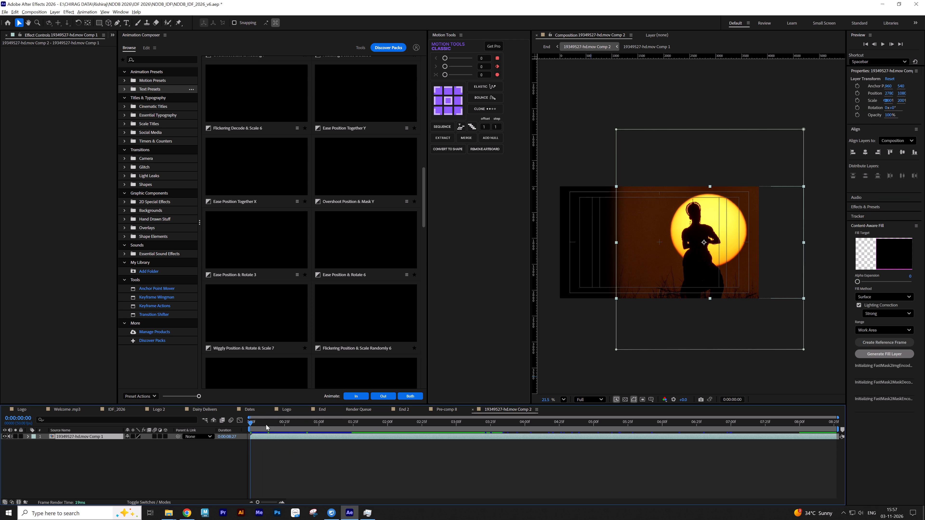
Delete the mask from the 19349527-hd.mov Comp 1 layer.
{"action": "key", "text": "m"}
{"action": "left_click", "coordinate": [64, 442]}
{"action": "key", "text": "Delete"}
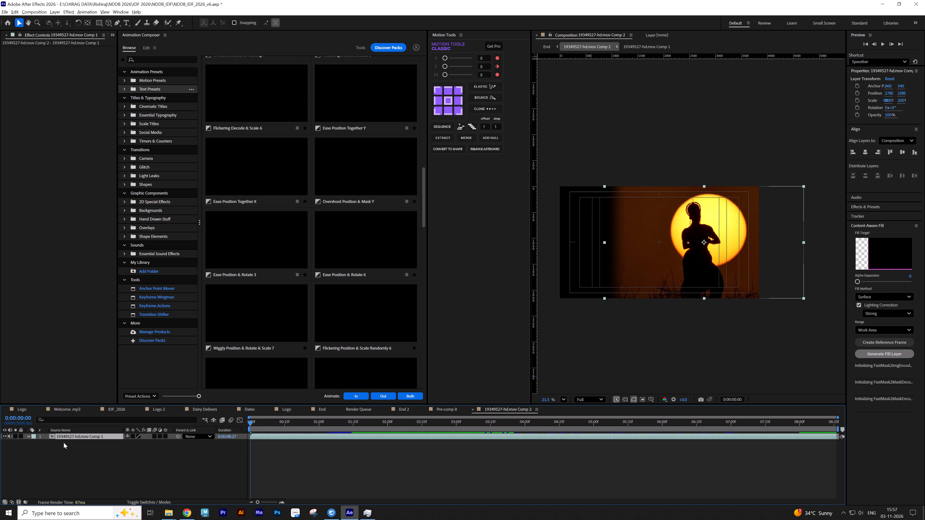
Fit the 19349527-hd.mov Comp 1 layer to the full composition frame.
{"action": "key", "text": "ctrl+space"}
{"action": "key", "text": "ctrl+alt+f"}
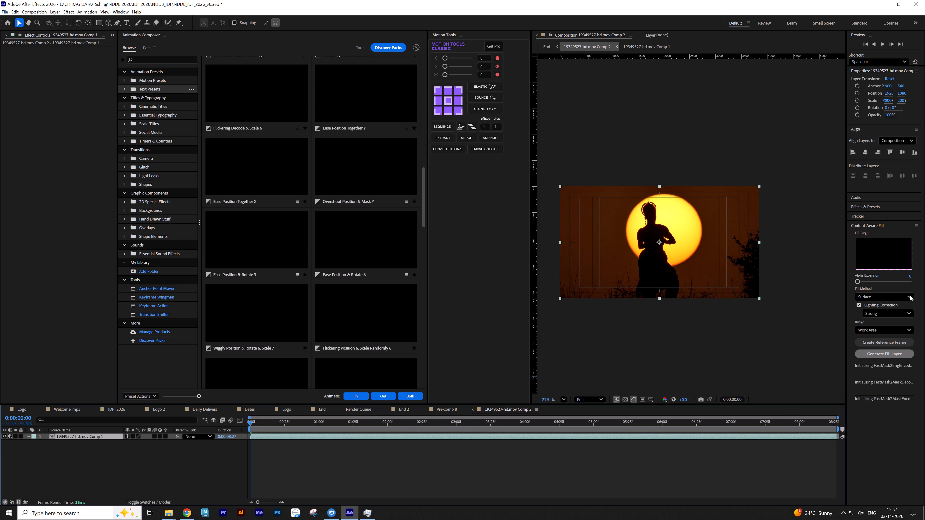
Start Track Camera on the 19349527-hd.mov Comp 1 layer.
{"action": "left_click", "coordinate": [879, 225]}
{"action": "left_click", "coordinate": [878, 217]}
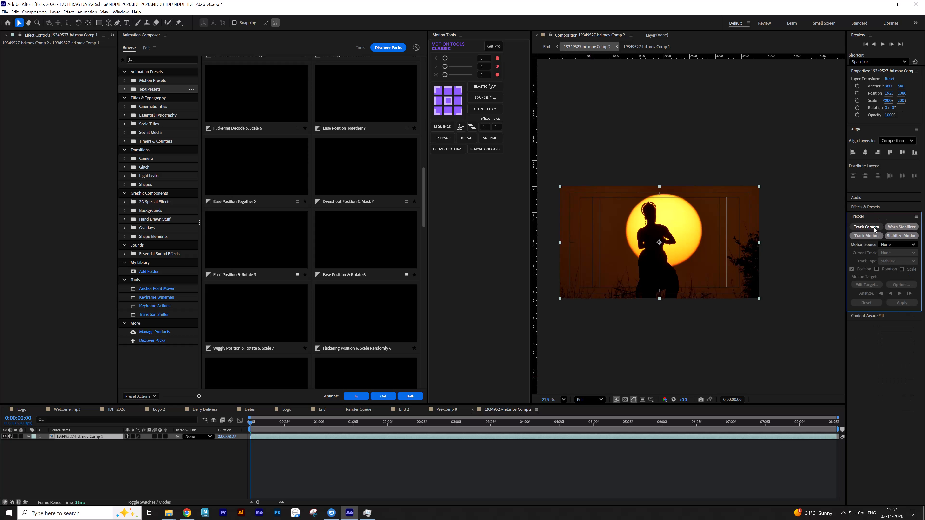
{"action": "left_click", "coordinate": [874, 227]}
Switch to File Explorer and open 00.psd in Photoshop from NDDB_IDF > Fills > 19349527-hd.mov Comp 2 > 000000.
{"action": "key", "text": "alt+Tab"}
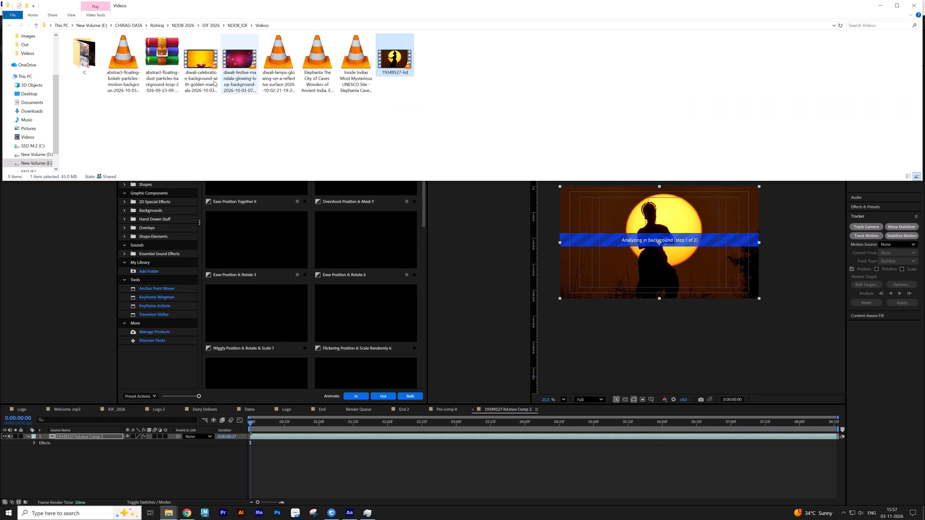
{"action": "left_click", "coordinate": [247, 25]}
{"action": "left_click", "coordinate": [213, 25]}
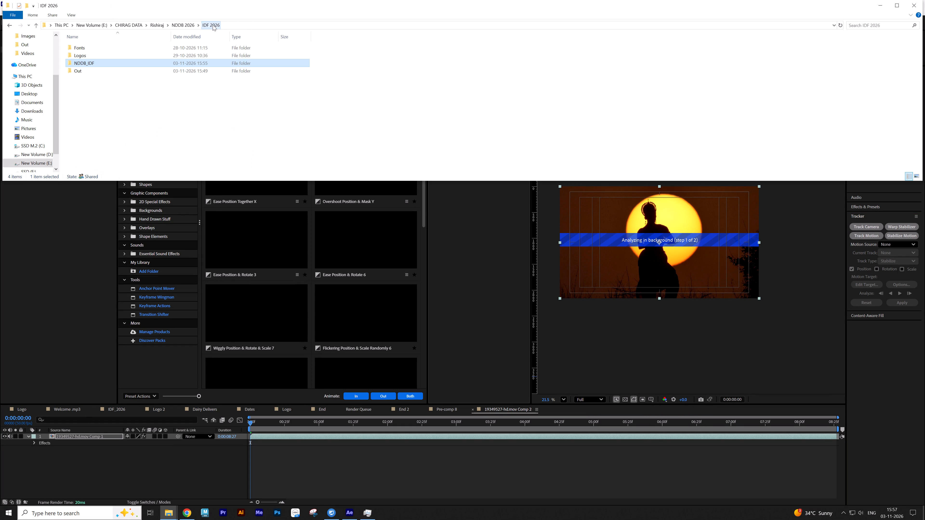
{"action": "double_click", "coordinate": [200, 60]}
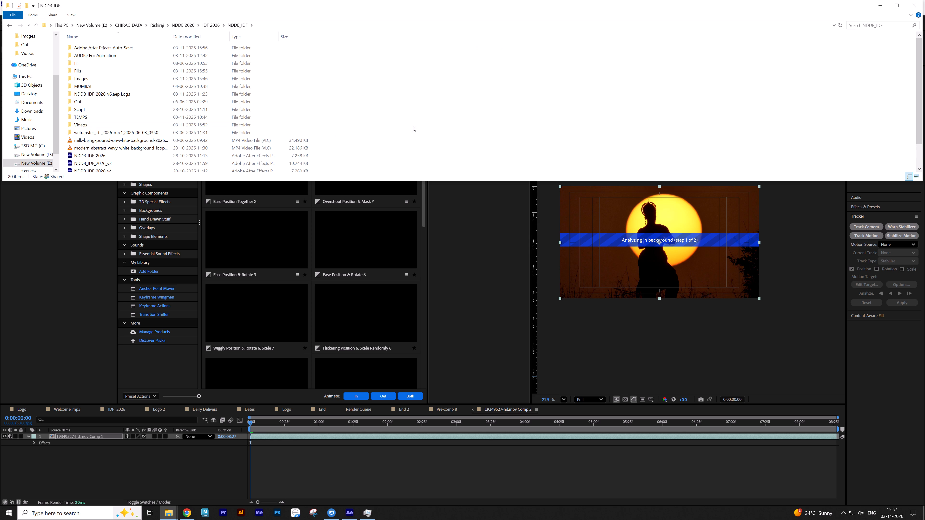
{"action": "scroll", "coordinate": [447, 120], "scroll_direction": "down", "scroll_amount": 3}
{"action": "scroll", "coordinate": [437, 119], "scroll_direction": "up", "scroll_amount": 3}
{"action": "double_click", "coordinate": [151, 69]}
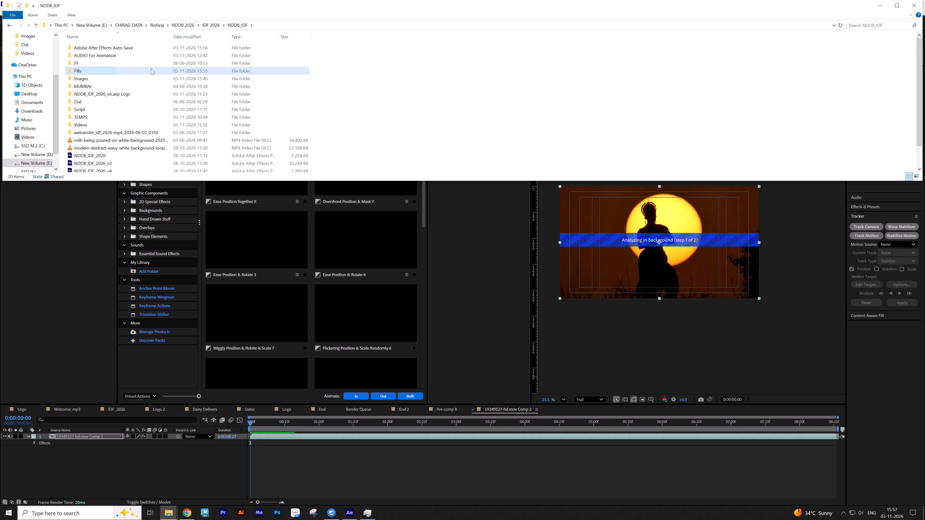
{"action": "double_click", "coordinate": [110, 50]}
{"action": "double_click", "coordinate": [110, 50]}
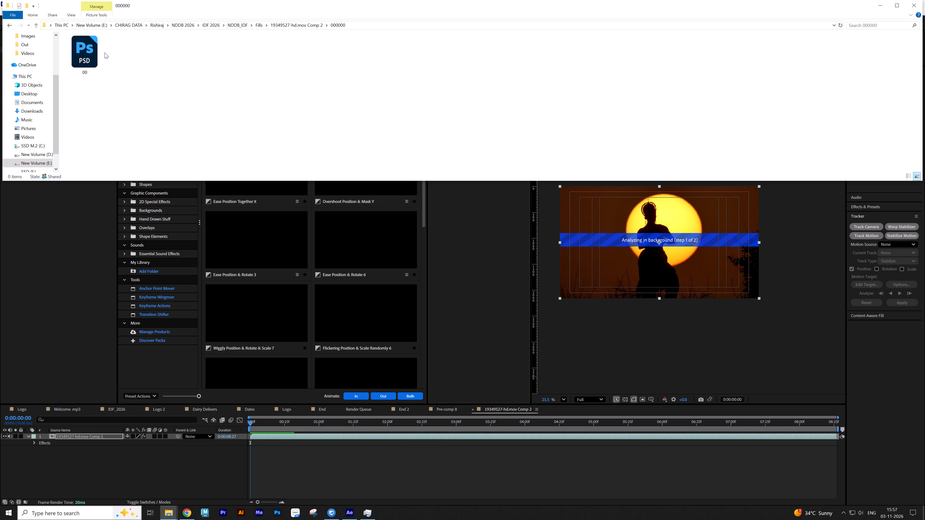
{"action": "double_click", "coordinate": [90, 52]}
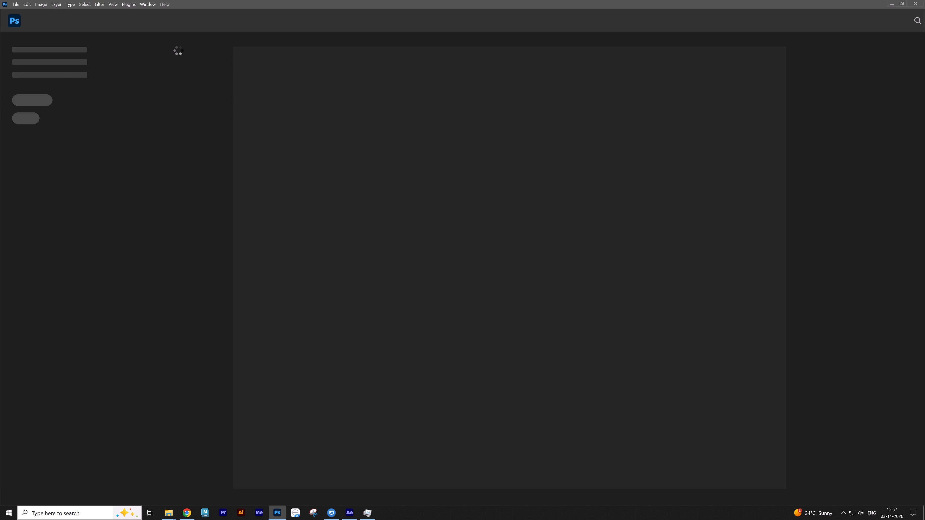
Using the Clone Stamp with an enlarged brush, clone brown sky over the start of the purplish strip along the image's upper edge.
{"action": "key", "text": "s"}
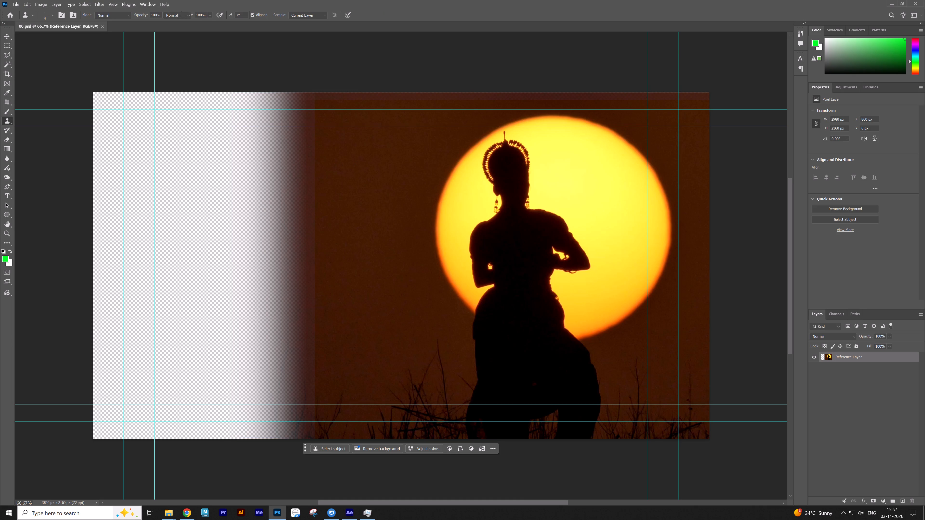
{"action": "left_click", "coordinate": [348, 136]}
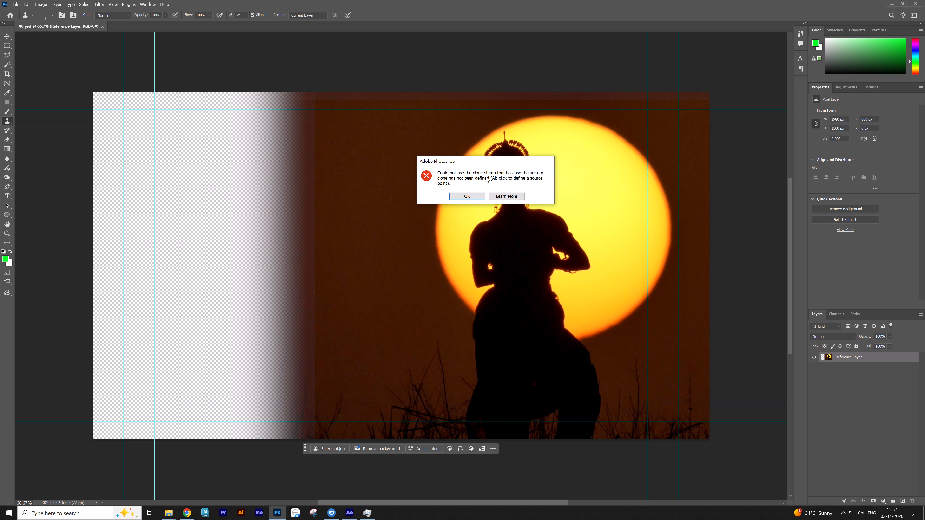
{"action": "left_click", "coordinate": [476, 193]}
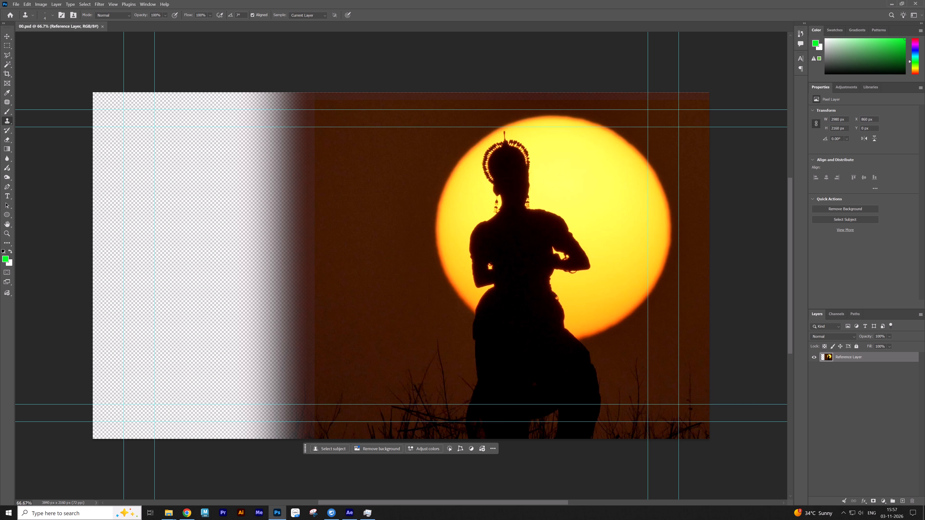
{"action": "key", "text": "bracketright"}
{"action": "key", "text": "bracketright"}
{"action": "key", "text": "bracketright"}
{"action": "key", "text": "bracketright"}
{"action": "key", "text": "bracketright"}
{"action": "key", "text": "bracketright"}
{"action": "key", "text": "bracketright"}
{"action": "key", "text": "bracketright"}
{"action": "key", "text": "bracketright"}
{"action": "key", "text": "bracketright"}
{"action": "key", "text": "bracketright"}
{"action": "key", "text": "bracketright"}
{"action": "key", "text": "bracketright"}
{"action": "key", "text": "bracketright"}
{"action": "key", "text": "bracketright"}
{"action": "key", "text": "bracketright"}
{"action": "key", "text": "bracketright"}
{"action": "key", "text": "bracketright"}
{"action": "key", "text": "bracketright"}
{"action": "key", "text": "bracketright"}
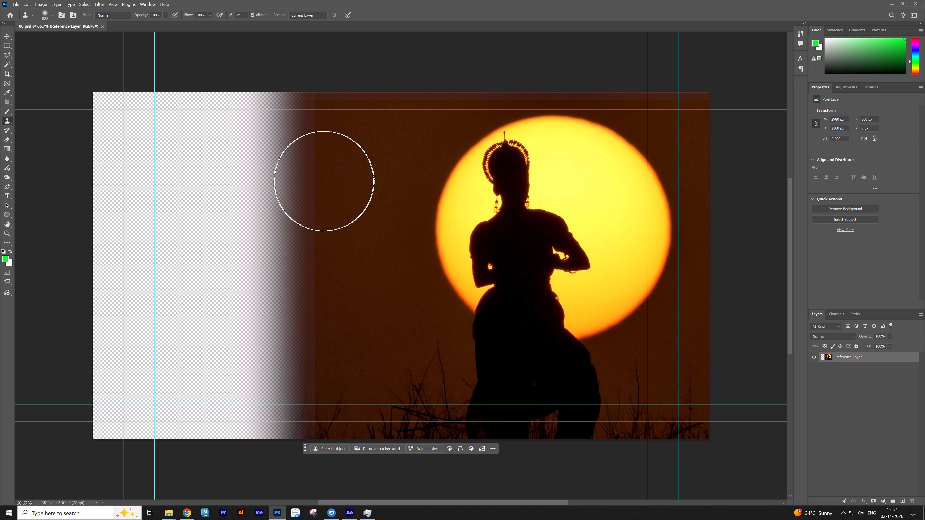
{"action": "left_click", "coordinate": [852, 354]}
{"action": "left_click", "coordinate": [374, 155], "text": "alt"}
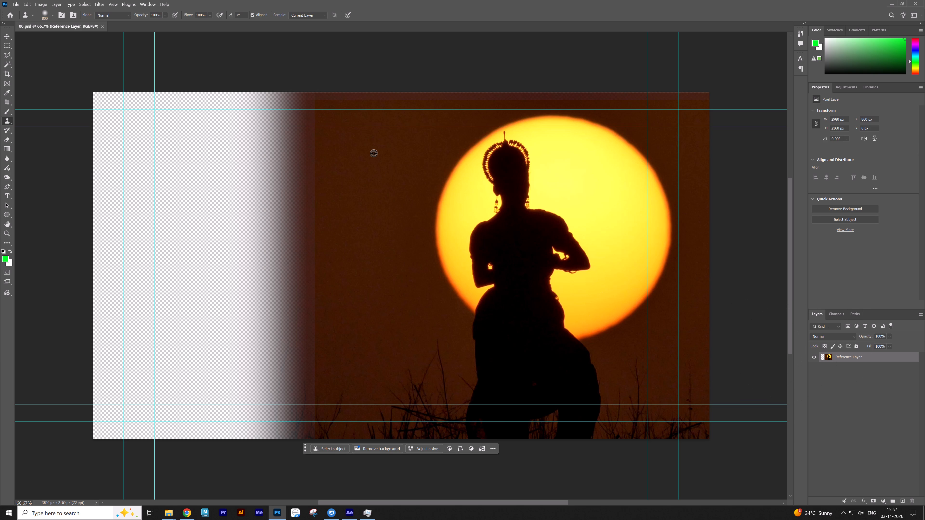
{"action": "type", "text": "[["}
{"action": "key", "text": "bracketleft"}
{"action": "key", "text": "bracketleft"}
{"action": "left_click", "coordinate": [367, 182], "text": "alt"}
{"action": "left_click_drag", "start_coordinate": [336, 105], "coordinate": [351, 103]}
{"action": "left_click_drag", "start_coordinate": [351, 103], "coordinate": [381, 102]}
Clone brown sky down over the purplish vertical seam where the picture fades into transparency.
{"action": "left_click", "coordinate": [357, 177], "text": "alt"}
{"action": "left_click_drag", "start_coordinate": [320, 95], "coordinate": [311, 210]}
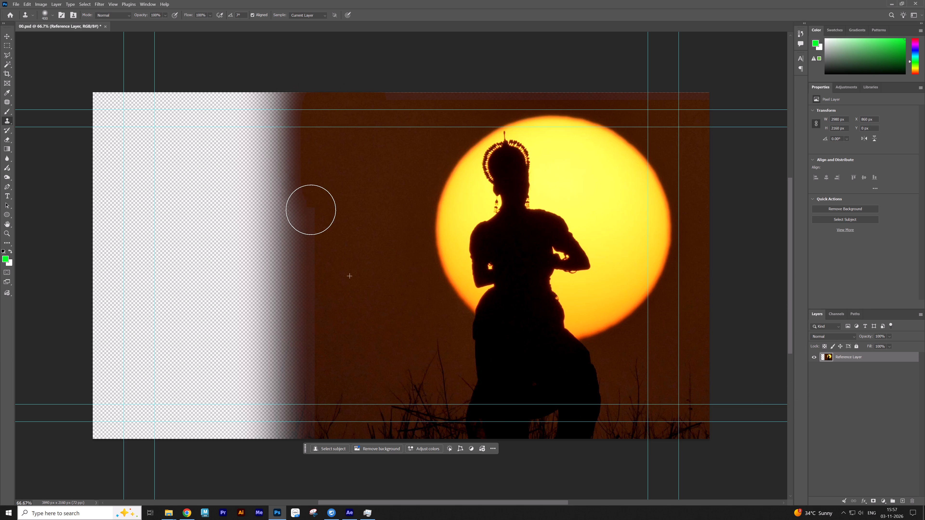
{"action": "left_click_drag", "start_coordinate": [311, 210], "coordinate": [313, 266]}
{"action": "left_click_drag", "start_coordinate": [363, 149], "coordinate": [362, 146], "text": "alt"}
{"action": "left_click_drag", "start_coordinate": [313, 108], "coordinate": [313, 343]}
Resample the brown sky and extend it across the upper part of the transparent area beside the picture.
{"action": "left_click", "coordinate": [351, 163], "text": "alt"}
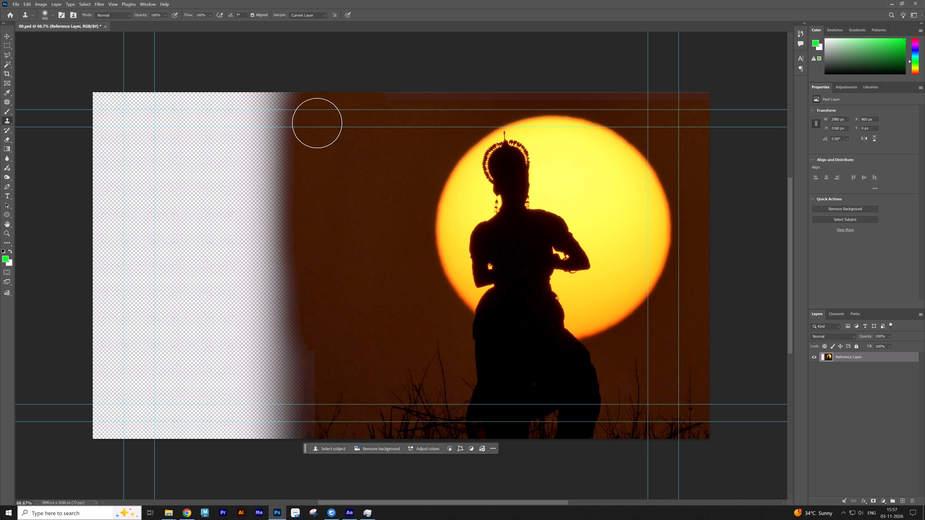
{"action": "left_click_drag", "start_coordinate": [299, 101], "coordinate": [301, 312]}
{"action": "left_click_drag", "start_coordinate": [335, 181], "coordinate": [331, 165], "text": "alt"}
{"action": "left_click_drag", "start_coordinate": [284, 100], "coordinate": [278, 249]}
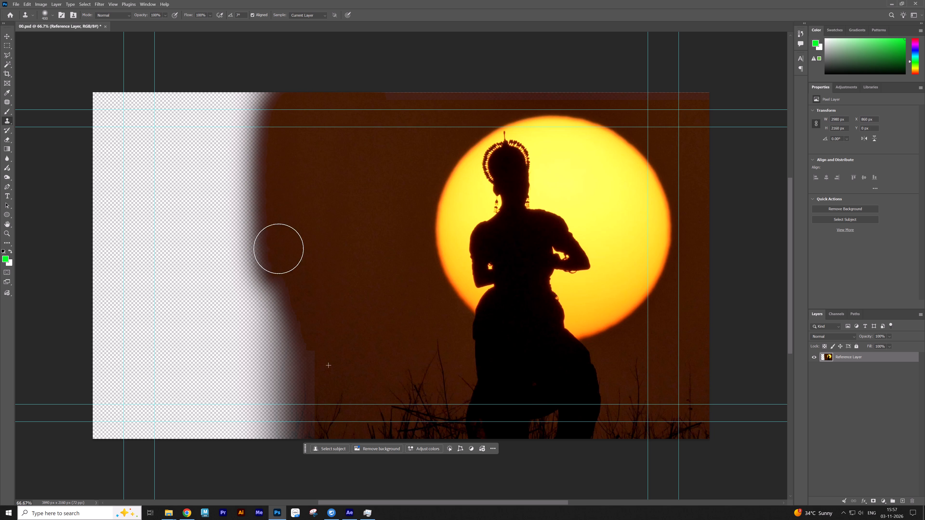
{"action": "left_click_drag", "start_coordinate": [278, 249], "coordinate": [277, 266]}
{"action": "left_click_drag", "start_coordinate": [346, 216], "coordinate": [346, 214], "text": "alt"}
{"action": "left_click_drag", "start_coordinate": [240, 96], "coordinate": [264, 116]}
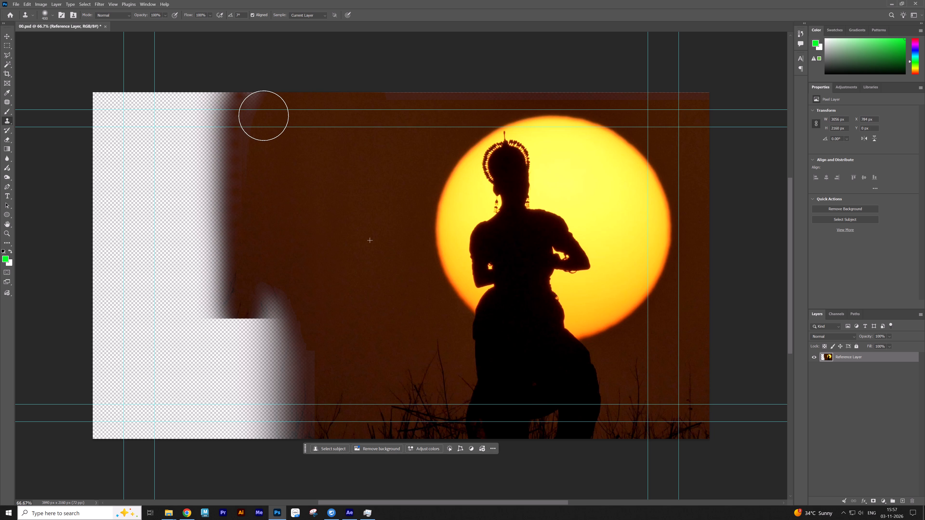
{"action": "left_click_drag", "start_coordinate": [264, 116], "coordinate": [212, 206]}
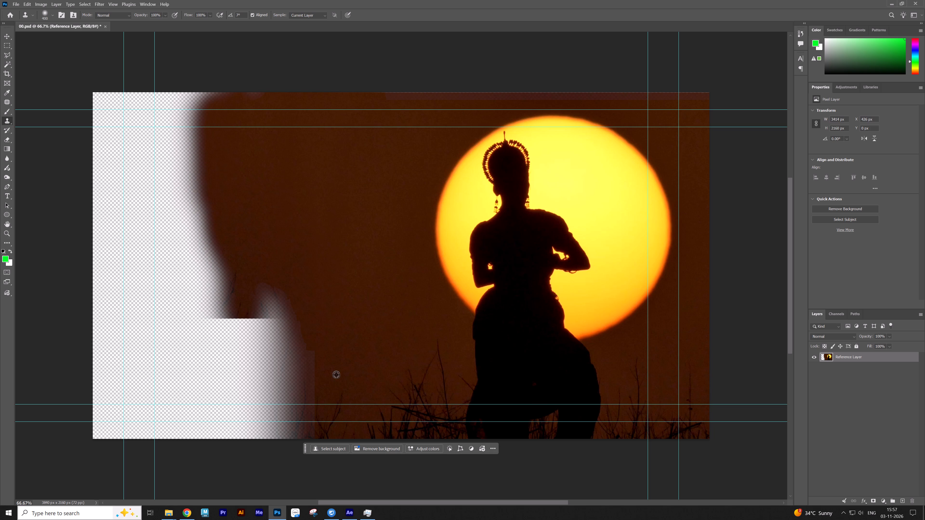
Sample the grass near the dancer's legs and clone it with the sky above over the faded lower part of the seam.
{"action": "left_click", "coordinate": [389, 432], "text": "alt"}
{"action": "left_click", "coordinate": [414, 427], "text": "alt"}
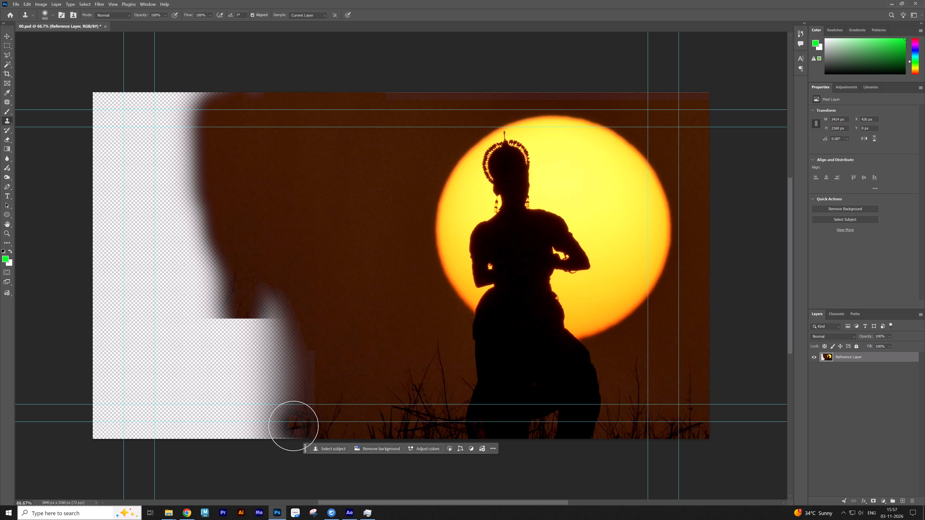
{"action": "left_click_drag", "start_coordinate": [291, 428], "coordinate": [302, 425]}
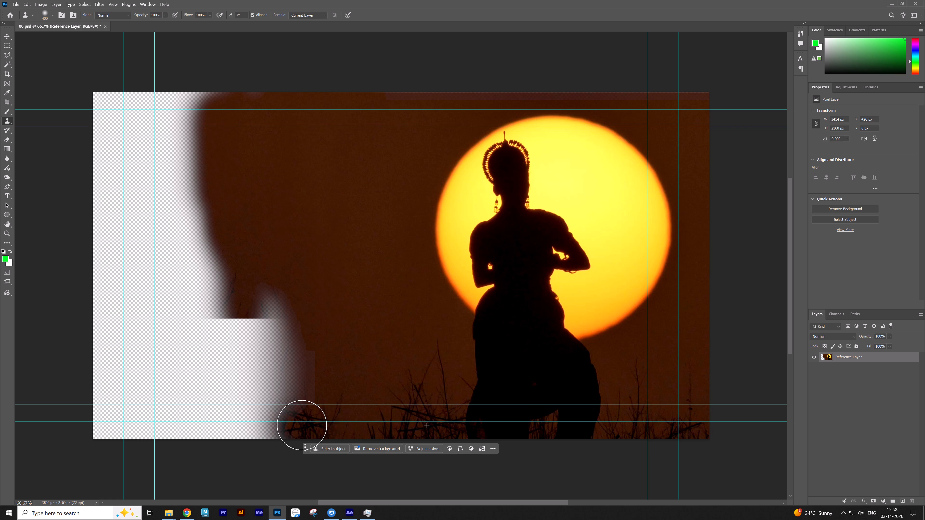
{"action": "left_click_drag", "start_coordinate": [303, 419], "coordinate": [296, 349]}
{"action": "left_click_drag", "start_coordinate": [297, 349], "coordinate": [286, 404]}
{"action": "left_click_drag", "start_coordinate": [284, 391], "coordinate": [274, 270]}
{"action": "left_click_drag", "start_coordinate": [271, 282], "coordinate": [261, 429]}
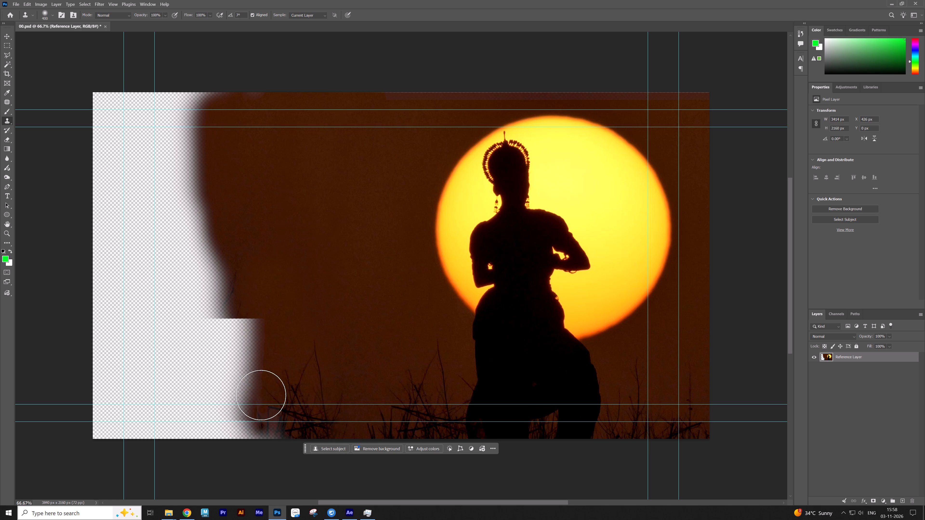
Clone the grass and sky farther outward, covering the hard-edged gap in the lower transparent area.
{"action": "left_click_drag", "start_coordinate": [261, 387], "coordinate": [244, 291]}
{"action": "left_click_drag", "start_coordinate": [245, 311], "coordinate": [247, 454]}
{"action": "left_click_drag", "start_coordinate": [252, 440], "coordinate": [286, 364]}
{"action": "left_click_drag", "start_coordinate": [282, 382], "coordinate": [263, 461]}
{"action": "left_click_drag", "start_coordinate": [262, 448], "coordinate": [228, 302]}
{"action": "left_click_drag", "start_coordinate": [228, 288], "coordinate": [219, 467]}
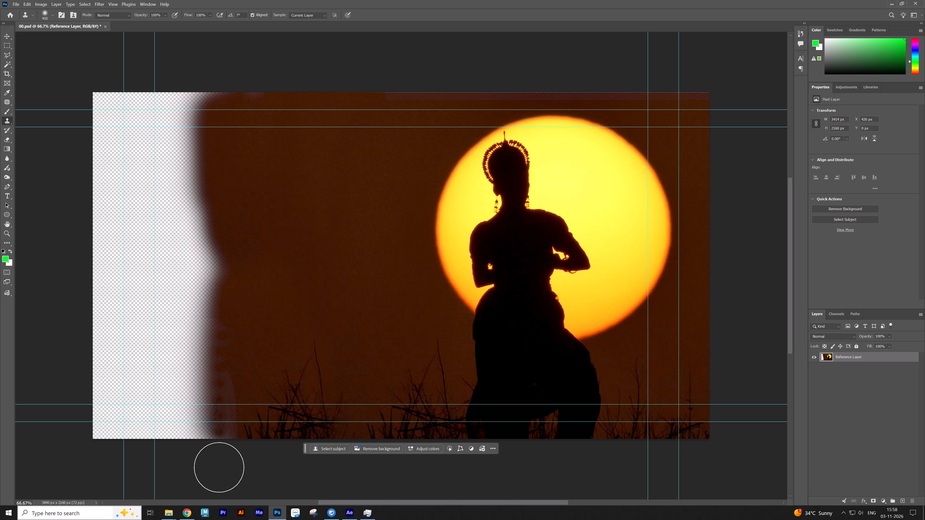
Continue cloning grass and sky across the lower transparent area toward the canvas's outer edge.
{"action": "left_click_drag", "start_coordinate": [219, 467], "coordinate": [218, 465]}
{"action": "left_click_drag", "start_coordinate": [218, 433], "coordinate": [221, 273]}
{"action": "left_click_drag", "start_coordinate": [221, 307], "coordinate": [205, 247]}
{"action": "left_click_drag", "start_coordinate": [204, 259], "coordinate": [190, 468]}
{"action": "left_click_drag", "start_coordinate": [193, 425], "coordinate": [184, 288]}
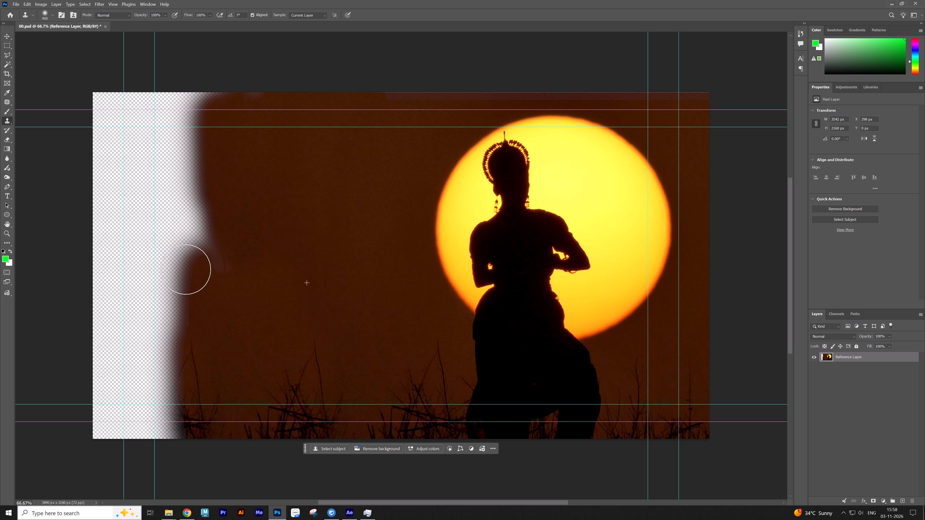
{"action": "left_click_drag", "start_coordinate": [188, 265], "coordinate": [166, 452]}
{"action": "left_click_drag", "start_coordinate": [174, 247], "coordinate": [151, 431]}
{"action": "left_click_drag", "start_coordinate": [149, 282], "coordinate": [142, 467]}
{"action": "left_click_drag", "start_coordinate": [156, 275], "coordinate": [151, 463]}
{"action": "left_click_drag", "start_coordinate": [163, 265], "coordinate": [166, 486]}
{"action": "left_click_drag", "start_coordinate": [181, 339], "coordinate": [182, 492]}
Clone the brown sky and grass farther outward over the transparent area and up to the canvas's top edge.
{"action": "left_click_drag", "start_coordinate": [188, 317], "coordinate": [226, 178]}
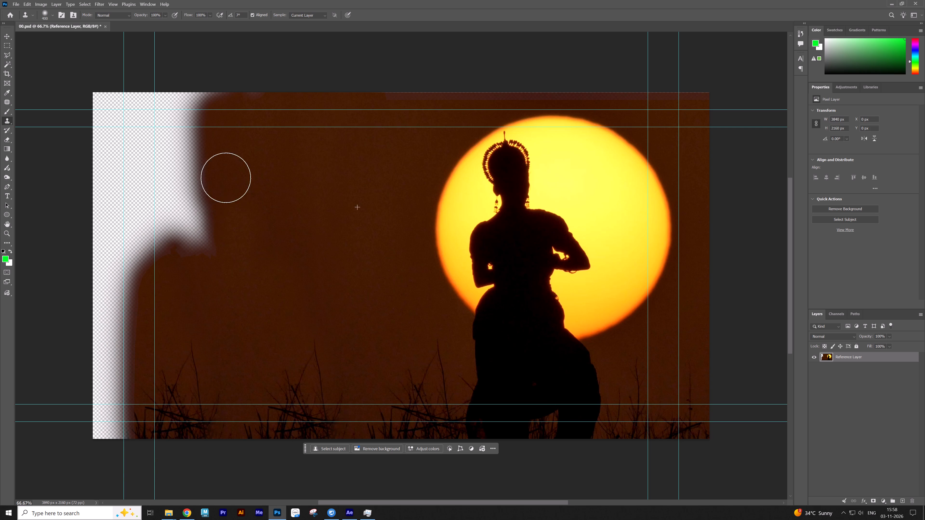
{"action": "left_click_drag", "start_coordinate": [226, 178], "coordinate": [220, 149]}
{"action": "left_click_drag", "start_coordinate": [209, 226], "coordinate": [158, 257]}
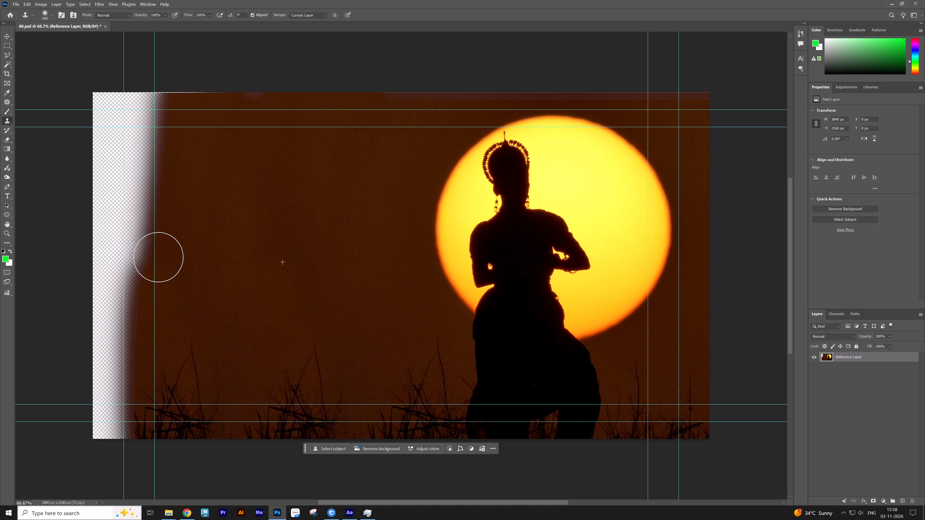
{"action": "left_click_drag", "start_coordinate": [158, 257], "coordinate": [214, 103]}
{"action": "left_click_drag", "start_coordinate": [238, 97], "coordinate": [243, 97]}
{"action": "left_click_drag", "start_coordinate": [249, 97], "coordinate": [264, 94]}
{"action": "left_click_drag", "start_coordinate": [269, 94], "coordinate": [289, 94]}
{"action": "left_click", "coordinate": [289, 94]}
{"action": "left_click_drag", "start_coordinate": [201, 93], "coordinate": [121, 92]}
{"action": "left_click_drag", "start_coordinate": [158, 91], "coordinate": [111, 91]}
{"action": "left_click_drag", "start_coordinate": [109, 94], "coordinate": [106, 111]}
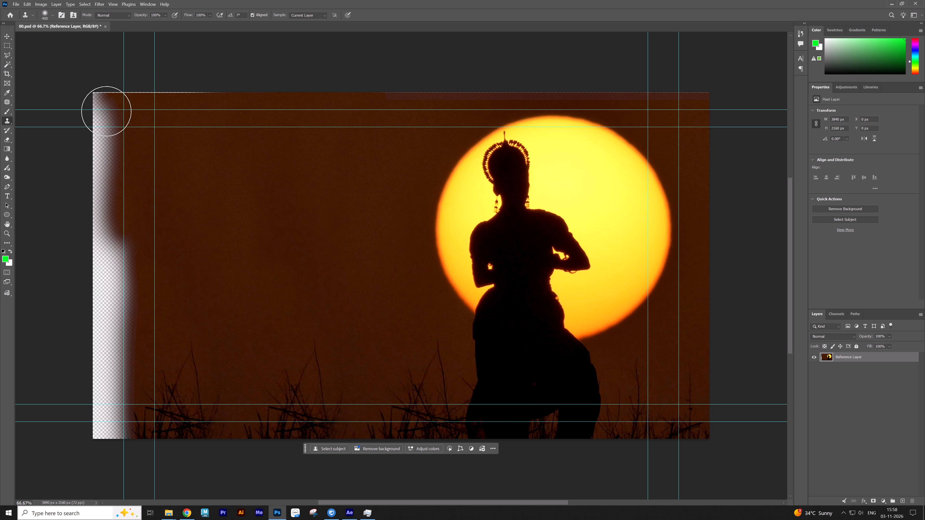
Clone sky and grass down the remaining transparent strip along the canvas's outer edge to the bottom corner.
{"action": "left_click_drag", "start_coordinate": [106, 111], "coordinate": [113, 228]}
{"action": "left_click_drag", "start_coordinate": [106, 84], "coordinate": [109, 187]}
{"action": "left_click_drag", "start_coordinate": [81, 55], "coordinate": [93, 259]}
{"action": "left_click_drag", "start_coordinate": [96, 129], "coordinate": [109, 319]}
{"action": "left_click_drag", "start_coordinate": [122, 191], "coordinate": [130, 366]}
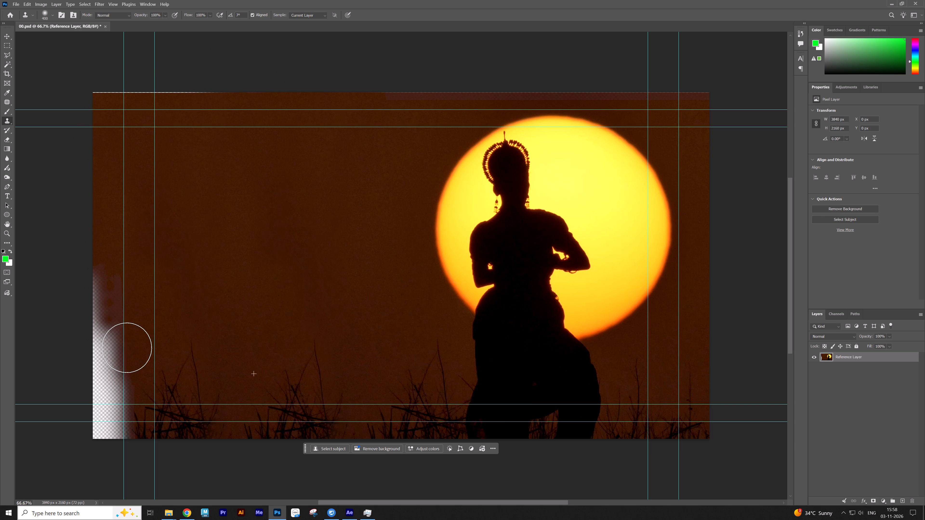
{"action": "left_click_drag", "start_coordinate": [123, 232], "coordinate": [114, 439]}
{"action": "left_click_drag", "start_coordinate": [114, 251], "coordinate": [99, 424]}
{"action": "left_click_drag", "start_coordinate": [81, 255], "coordinate": [79, 449]}
{"action": "left_click_drag", "start_coordinate": [92, 258], "coordinate": [94, 408]}
{"action": "left_click_drag", "start_coordinate": [102, 244], "coordinate": [88, 438]}
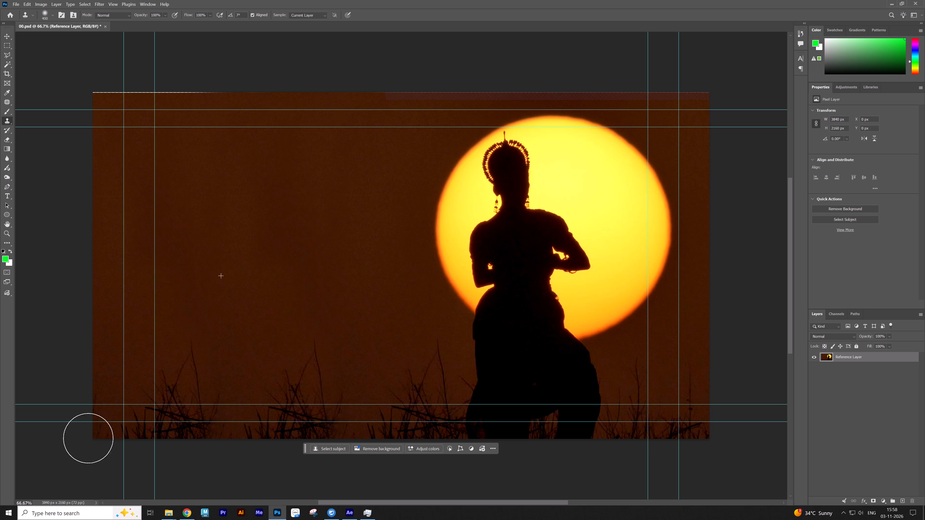
{"action": "left_click_drag", "start_coordinate": [88, 438], "coordinate": [88, 434]}
{"action": "left_click_drag", "start_coordinate": [110, 236], "coordinate": [106, 466]}
{"action": "left_click_drag", "start_coordinate": [116, 279], "coordinate": [111, 479]}
{"action": "left_click_drag", "start_coordinate": [162, 305], "coordinate": [200, 459]}
{"action": "left_click_drag", "start_coordinate": [221, 334], "coordinate": [198, 488]}
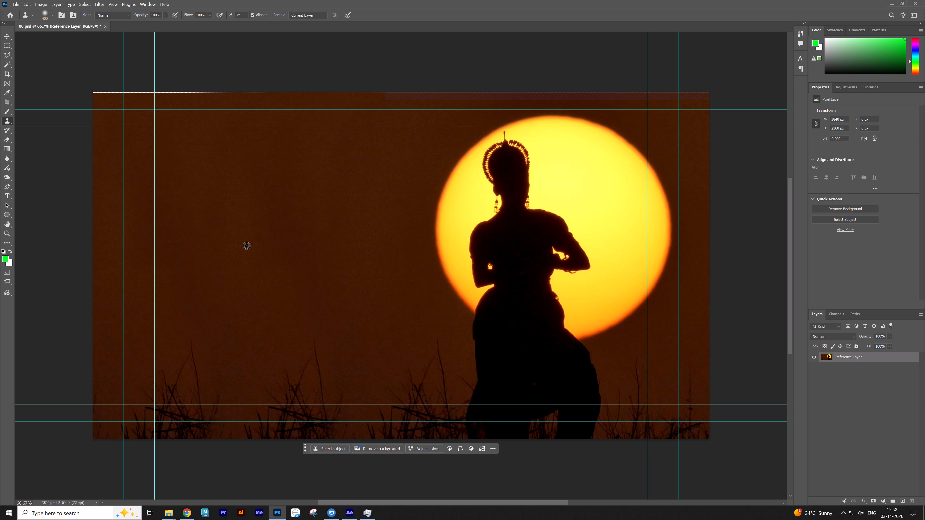
Sample plain brown sky and clone it over the repeated grass clumps nearest the canvas's outer edge.
{"action": "left_click", "coordinate": [246, 245], "text": "alt"}
{"action": "left_click_drag", "start_coordinate": [205, 333], "coordinate": [185, 452]}
{"action": "left_click_drag", "start_coordinate": [222, 296], "coordinate": [211, 481]}
{"action": "left_click_drag", "start_coordinate": [218, 356], "coordinate": [200, 465]}
{"action": "left_click_drag", "start_coordinate": [174, 312], "coordinate": [151, 493]}
{"action": "left_click_drag", "start_coordinate": [132, 371], "coordinate": [122, 475]}
{"action": "left_click_drag", "start_coordinate": [118, 328], "coordinate": [107, 474]}
Resample plain sky and clone over the remaining repeated grass, stopping at the grass beside the dancer's legs.
{"action": "left_click", "coordinate": [229, 297], "text": "alt"}
{"action": "left_click_drag", "start_coordinate": [249, 375], "coordinate": [230, 482]}
{"action": "left_click_drag", "start_coordinate": [255, 312], "coordinate": [285, 468]}
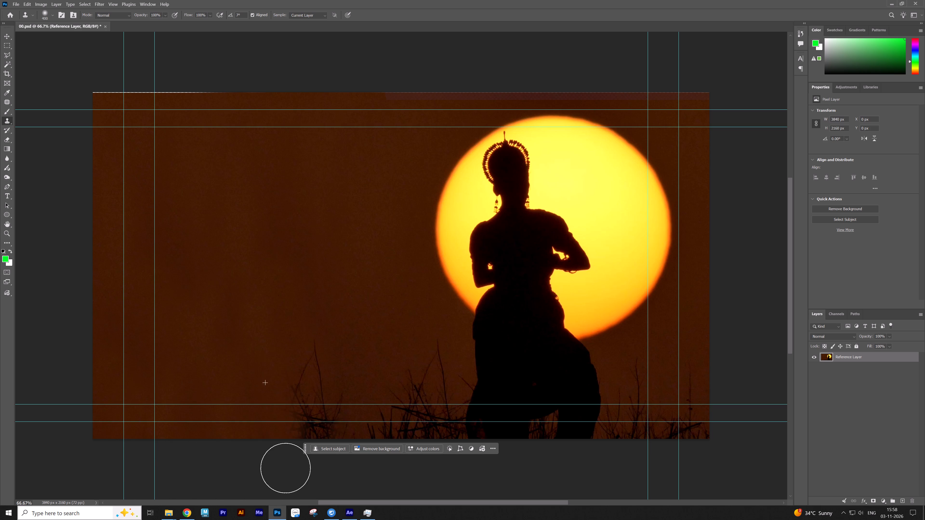
{"action": "left_click_drag", "start_coordinate": [285, 468], "coordinate": [285, 475]}
{"action": "left_click_drag", "start_coordinate": [284, 346], "coordinate": [301, 464]}
{"action": "left_click_drag", "start_coordinate": [295, 346], "coordinate": [321, 467]}
{"action": "left_click_drag", "start_coordinate": [324, 367], "coordinate": [339, 467]}
{"action": "left_click_drag", "start_coordinate": [317, 342], "coordinate": [331, 478]}
{"action": "key", "text": "v"}
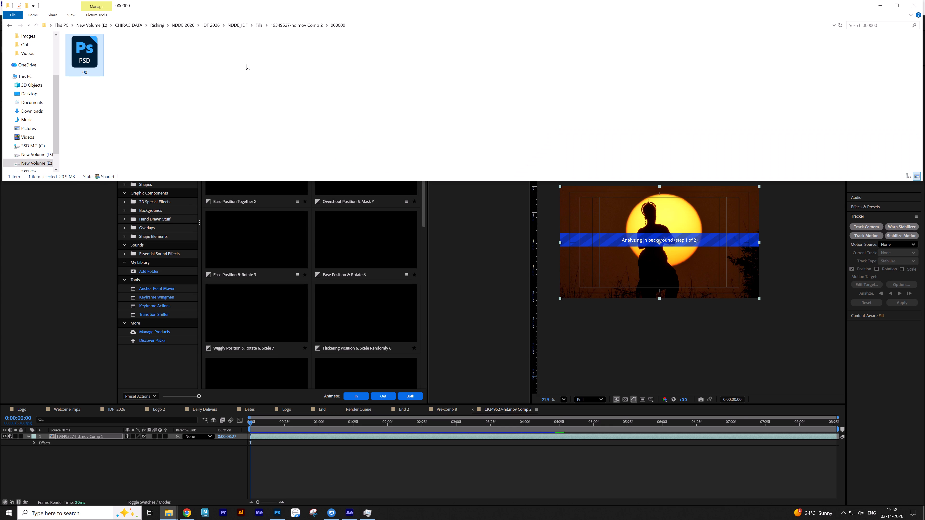
{"action": "key", "text": "alt+Tab"}
{"action": "key", "text": "alt+Tab"}
Clone sampled brown sky over the discoloured band along the canvas's top edge above the sun.
{"action": "key", "text": "s"}
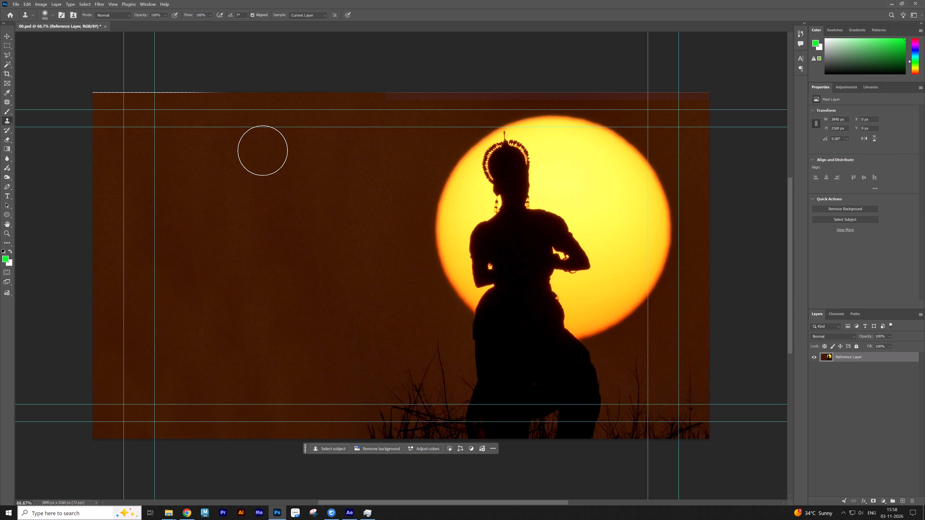
{"action": "left_click_drag", "start_coordinate": [150, 191], "coordinate": [153, 190], "text": "alt"}
{"action": "left_click_drag", "start_coordinate": [395, 88], "coordinate": [443, 86]}
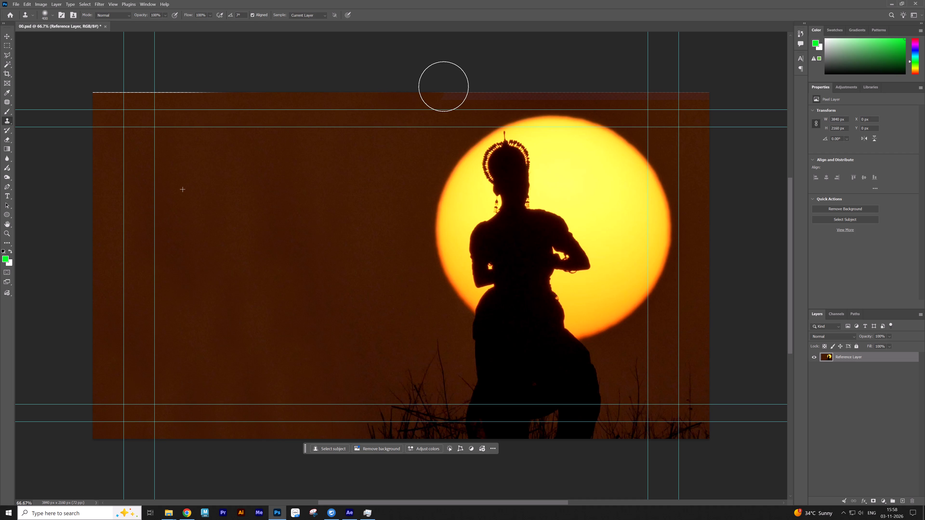
{"action": "left_click_drag", "start_coordinate": [443, 86], "coordinate": [611, 73]}
{"action": "left_click_drag", "start_coordinate": [512, 71], "coordinate": [613, 71]}
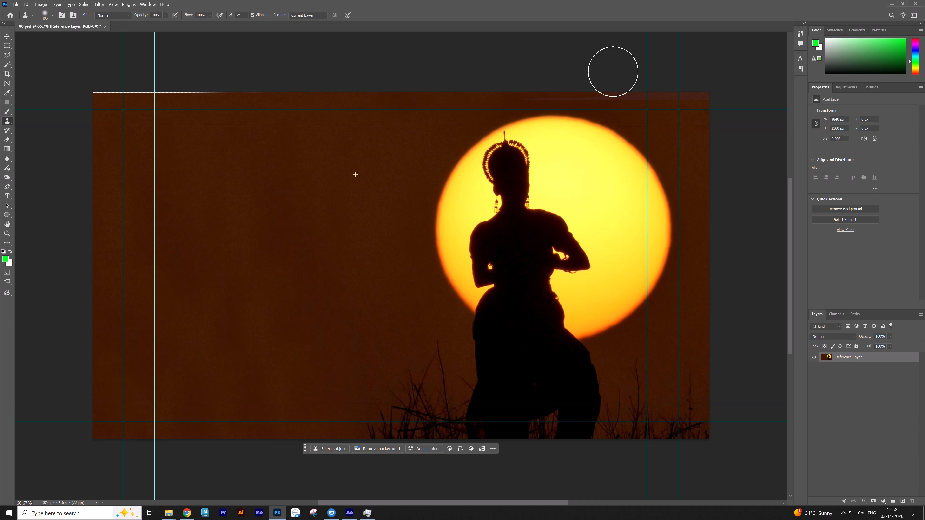
{"action": "left_click_drag", "start_coordinate": [613, 71], "coordinate": [614, 71]}
{"action": "left_click_drag", "start_coordinate": [458, 71], "coordinate": [589, 73]}
{"action": "left_click_drag", "start_coordinate": [489, 75], "coordinate": [565, 76]}
{"action": "left_click_drag", "start_coordinate": [244, 146], "coordinate": [244, 148], "text": "alt"}
{"action": "left_click", "coordinate": [175, 194], "text": "alt"}
{"action": "left_click_drag", "start_coordinate": [559, 81], "coordinate": [677, 79]}
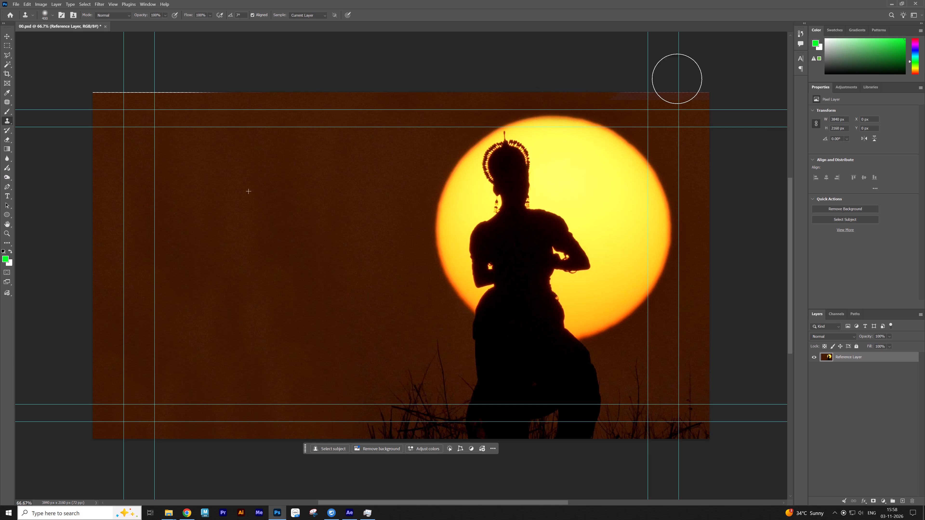
{"action": "left_click_drag", "start_coordinate": [677, 79], "coordinate": [714, 79]}
{"action": "left_click_drag", "start_coordinate": [618, 84], "coordinate": [737, 84]}
Clone brown sky over the thin uncovered line along the top edge and the uneven outer side.
{"action": "left_click_drag", "start_coordinate": [309, 191], "coordinate": [310, 188], "text": "alt"}
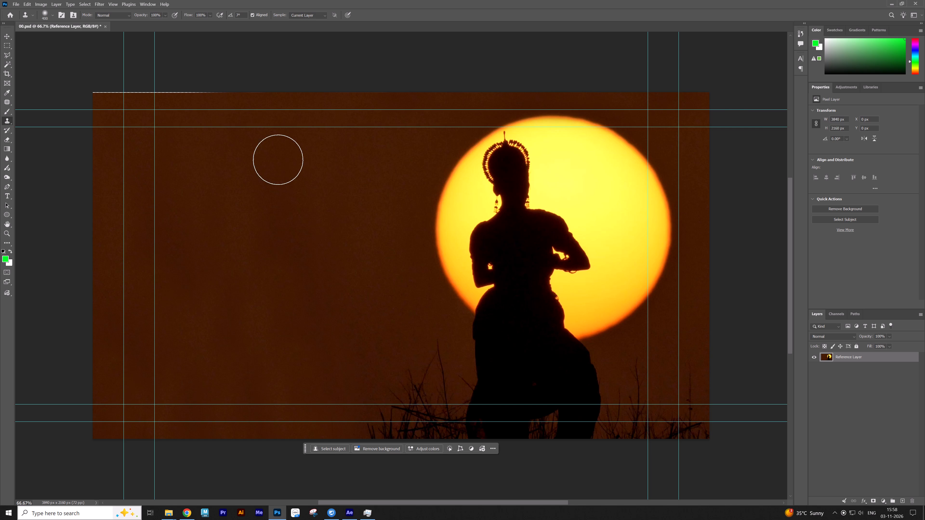
{"action": "left_click_drag", "start_coordinate": [219, 97], "coordinate": [46, 96]}
{"action": "left_click_drag", "start_coordinate": [186, 96], "coordinate": [21, 96]}
{"action": "left_click", "coordinate": [233, 193], "text": "alt"}
{"action": "left_click_drag", "start_coordinate": [139, 274], "coordinate": [139, 335]}
Patch three large uneven areas of the extended sky with the Patch tool, using smoother sky nearer the sun.
{"action": "left_click", "coordinate": [9, 105]}
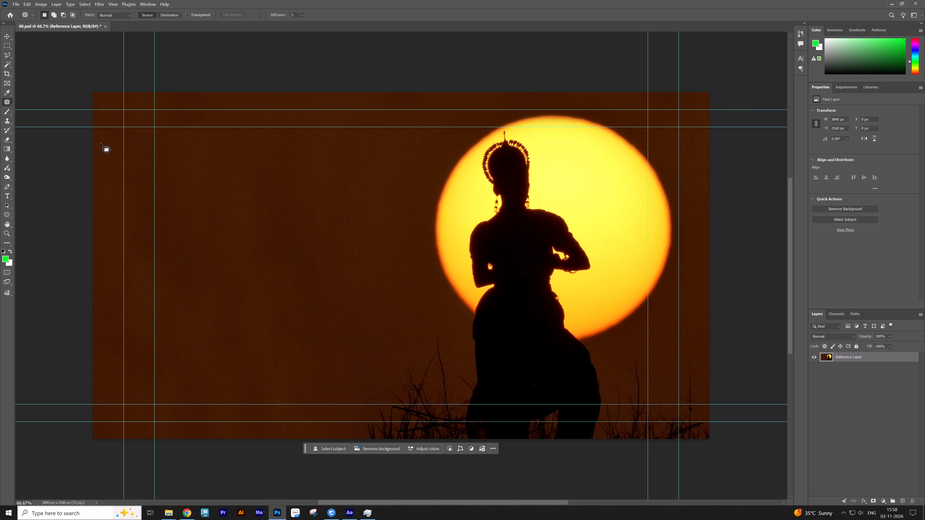
{"action": "left_click_drag", "start_coordinate": [298, 130], "coordinate": [329, 239]}
{"action": "left_click_drag", "start_coordinate": [315, 234], "coordinate": [398, 215]}
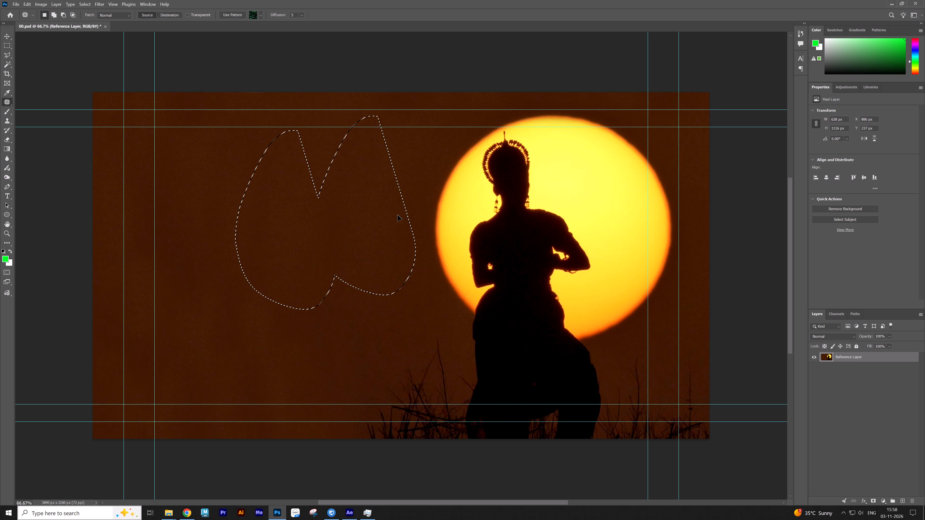
{"action": "left_click_drag", "start_coordinate": [398, 215], "coordinate": [398, 215]}
{"action": "key", "text": "ctrl+d"}
{"action": "left_click_drag", "start_coordinate": [257, 178], "coordinate": [263, 273]}
{"action": "left_click_drag", "start_coordinate": [214, 265], "coordinate": [362, 217]}
{"action": "key", "text": "ctrl+d"}
{"action": "left_click_drag", "start_coordinate": [252, 238], "coordinate": [283, 327]}
{"action": "left_click_drag", "start_coordinate": [222, 318], "coordinate": [364, 203]}
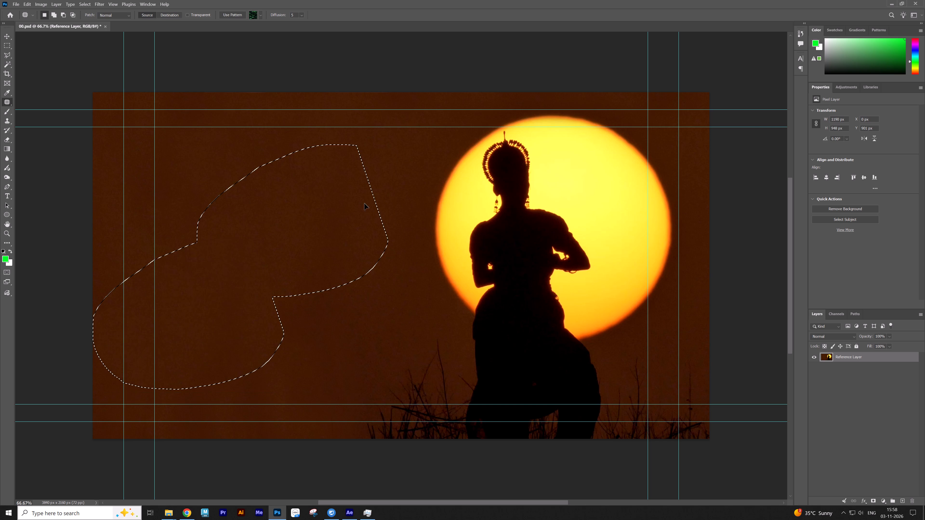
{"action": "left_click_drag", "start_coordinate": [364, 203], "coordinate": [368, 202]}
{"action": "key", "text": "ctrl+d"}
Patch three more uneven areas in the lower and middle parts of the extended sky with smoother sky.
{"action": "left_click_drag", "start_coordinate": [315, 253], "coordinate": [292, 346]}
{"action": "left_click_drag", "start_coordinate": [268, 336], "coordinate": [331, 258]}
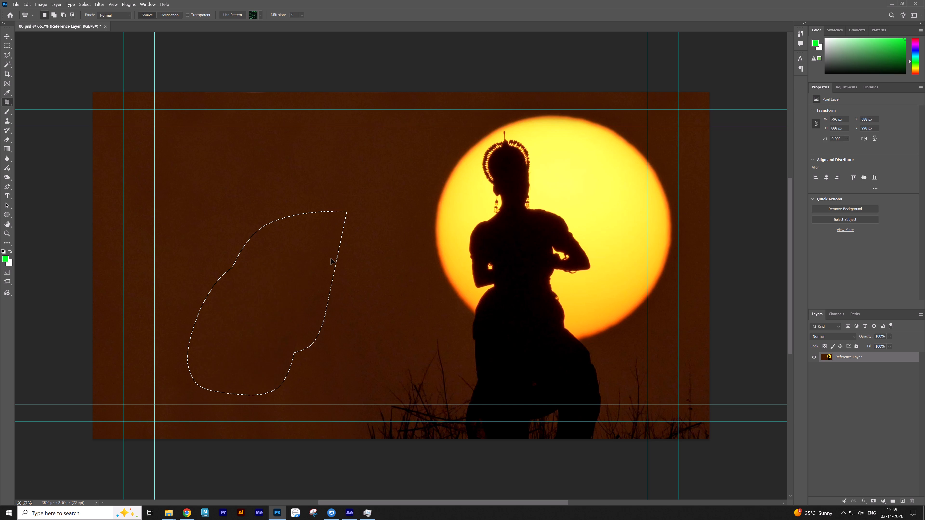
{"action": "left_click_drag", "start_coordinate": [331, 258], "coordinate": [377, 213]}
{"action": "key", "text": "ctrl+d"}
{"action": "left_click_drag", "start_coordinate": [229, 286], "coordinate": [255, 348]}
{"action": "left_click_drag", "start_coordinate": [223, 355], "coordinate": [307, 282]}
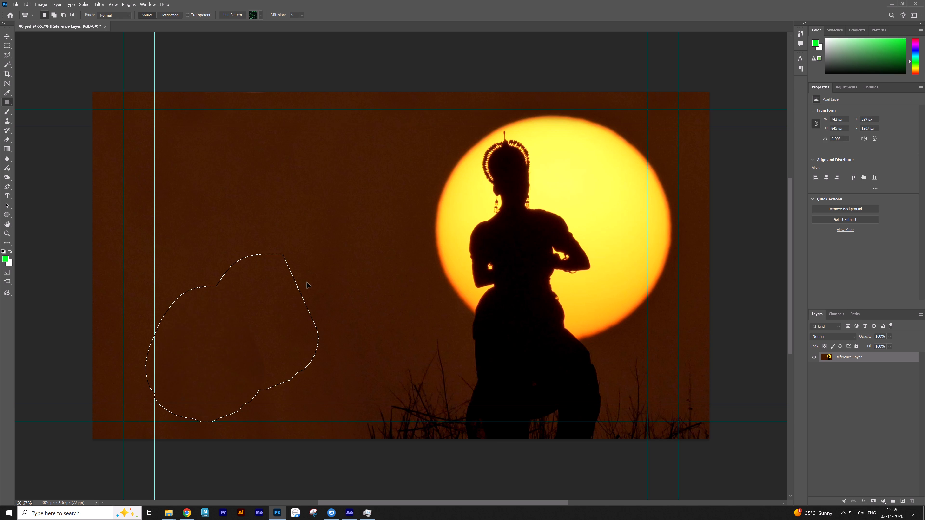
{"action": "left_click_drag", "start_coordinate": [307, 282], "coordinate": [376, 208]}
{"action": "key", "text": "ctrl+d"}
{"action": "left_click_drag", "start_coordinate": [264, 186], "coordinate": [322, 238]}
{"action": "left_click_drag", "start_coordinate": [258, 243], "coordinate": [359, 186]}
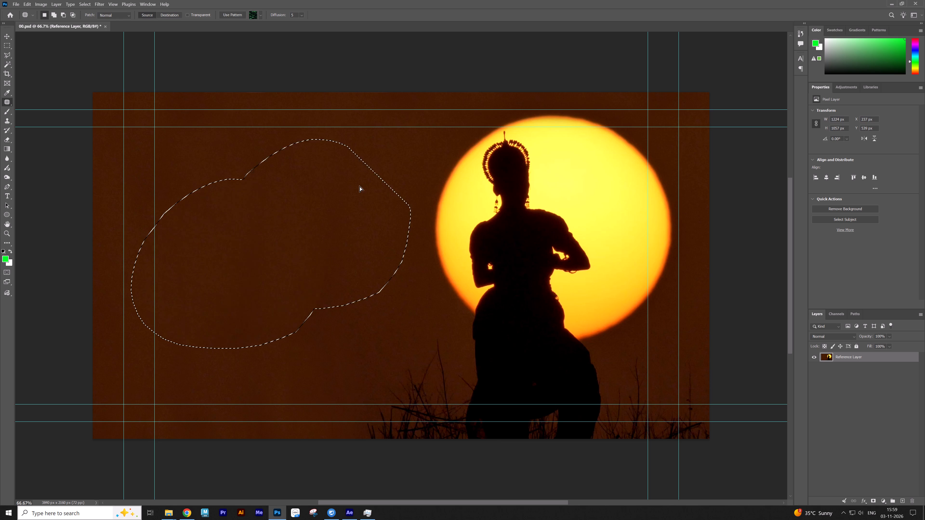
{"action": "left_click_drag", "start_coordinate": [359, 186], "coordinate": [366, 175]}
{"action": "key", "text": "ctrl+d"}
{"action": "key", "text": "v"}
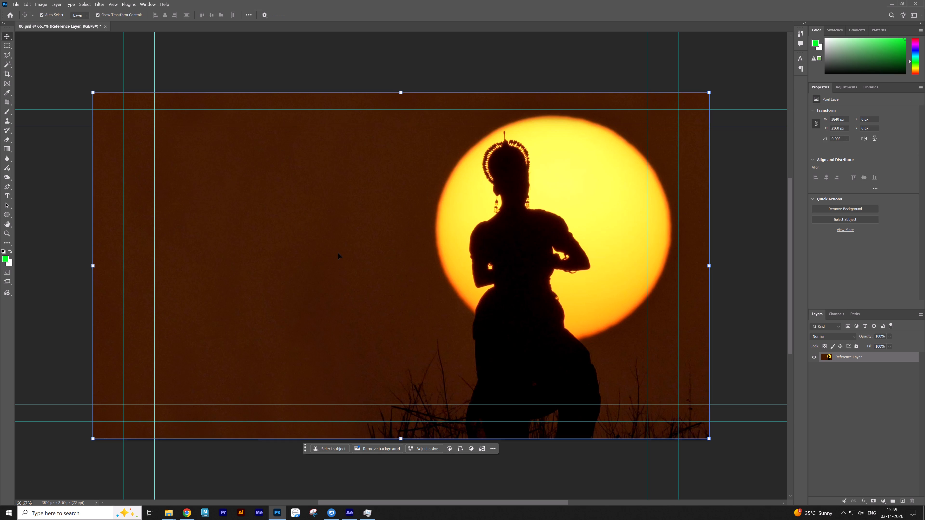
Save the extended reference frame file.
{"action": "key", "text": "ctrl+s"}
Switch to After Effects and apply Warp Stabilizer to the dancer clip layer, accepting the analysis warning.
{"action": "key", "text": "alt+Tab"}
{"action": "key", "text": "alt+Tab"}
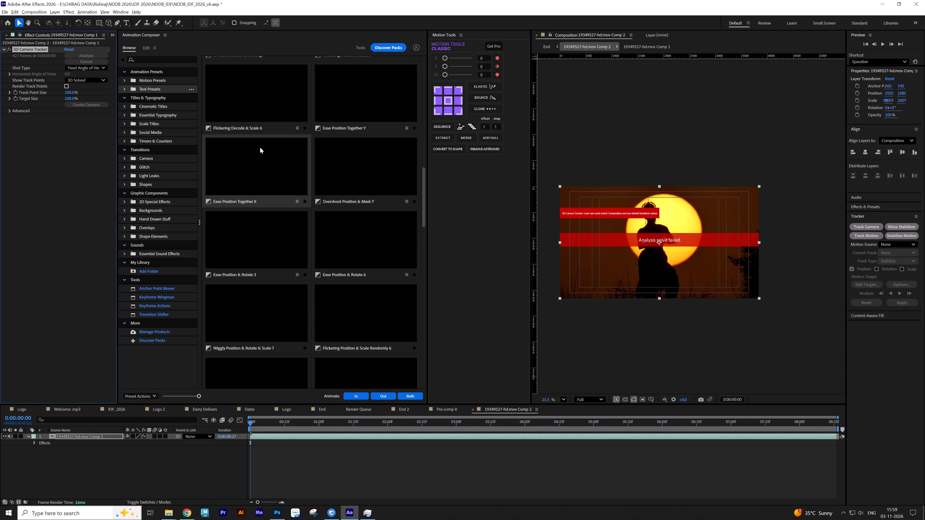
{"action": "left_click_drag", "start_coordinate": [505, 423], "coordinate": [203, 424]}
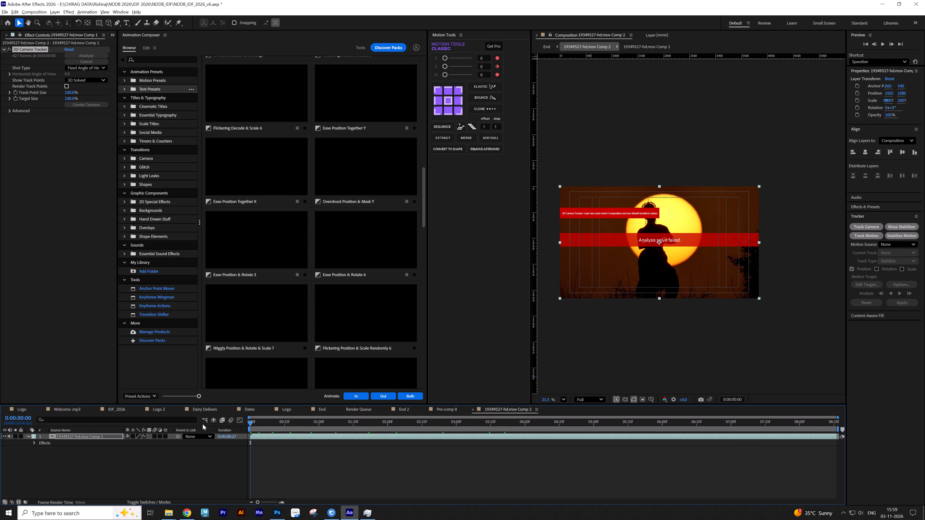
{"action": "left_click_drag", "start_coordinate": [203, 424], "coordinate": [107, 420]}
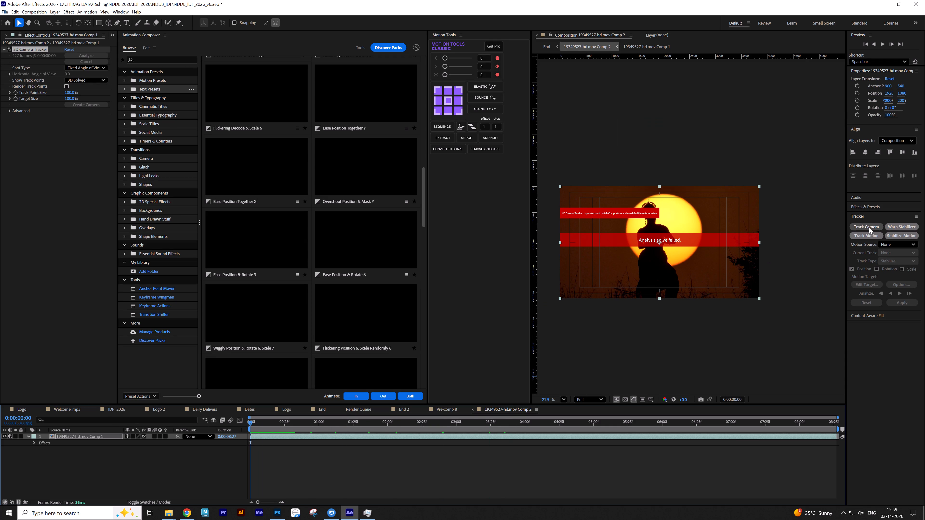
{"action": "left_click", "coordinate": [906, 227]}
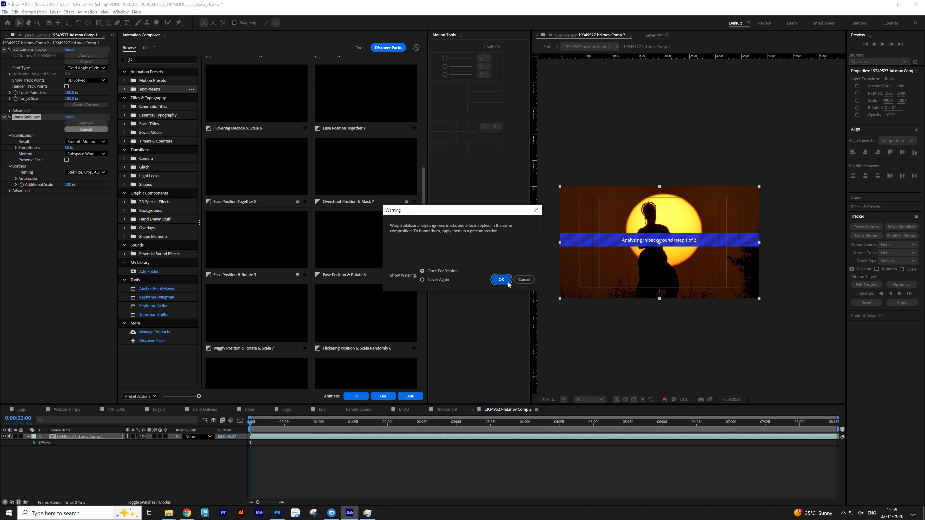
{"action": "left_click", "coordinate": [502, 281]}
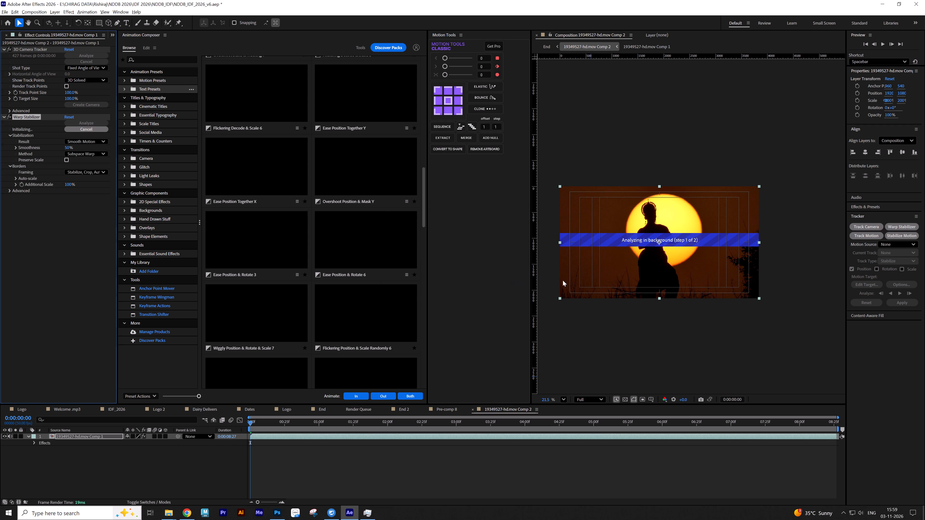
Delete the 3D Camera Tracker effect from the dancer clip layer.
{"action": "left_click", "coordinate": [32, 50]}
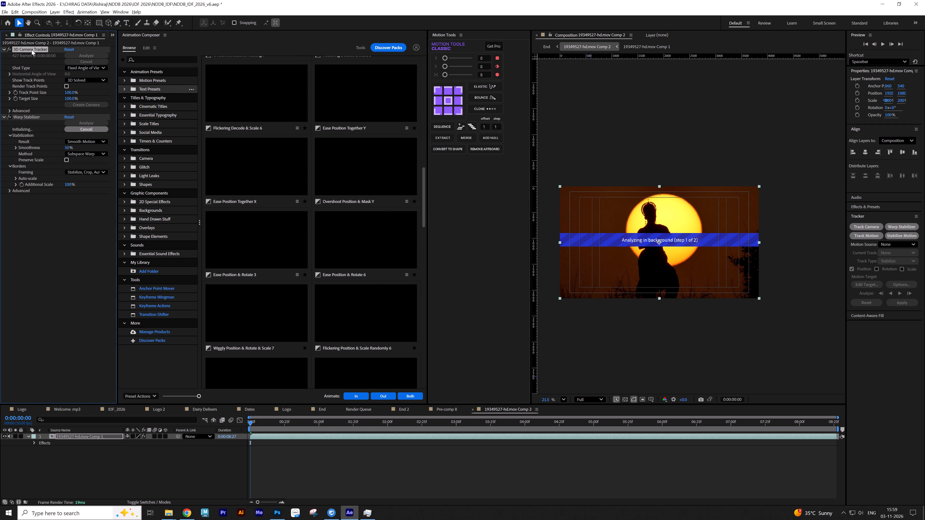
{"action": "key", "text": "Delete"}
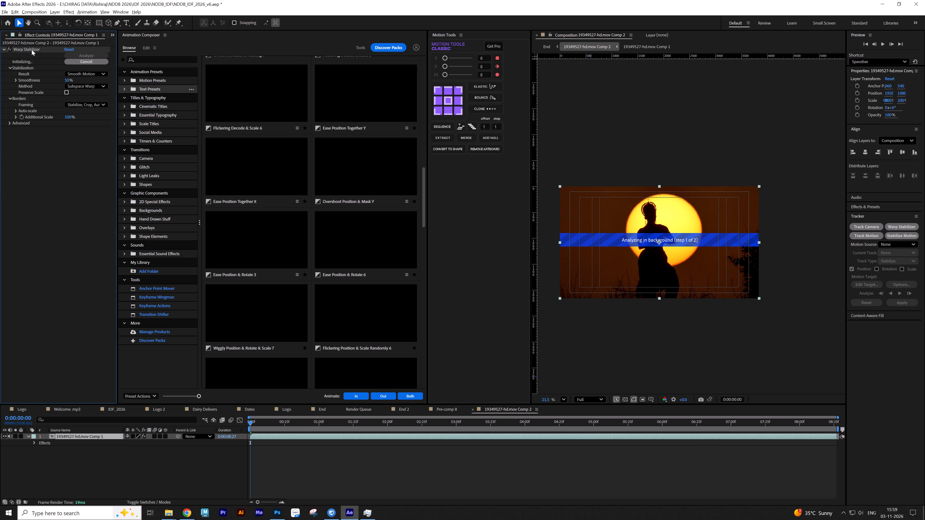
Set the Warp Stabilizer method to Position.
{"action": "left_click", "coordinate": [98, 86]}
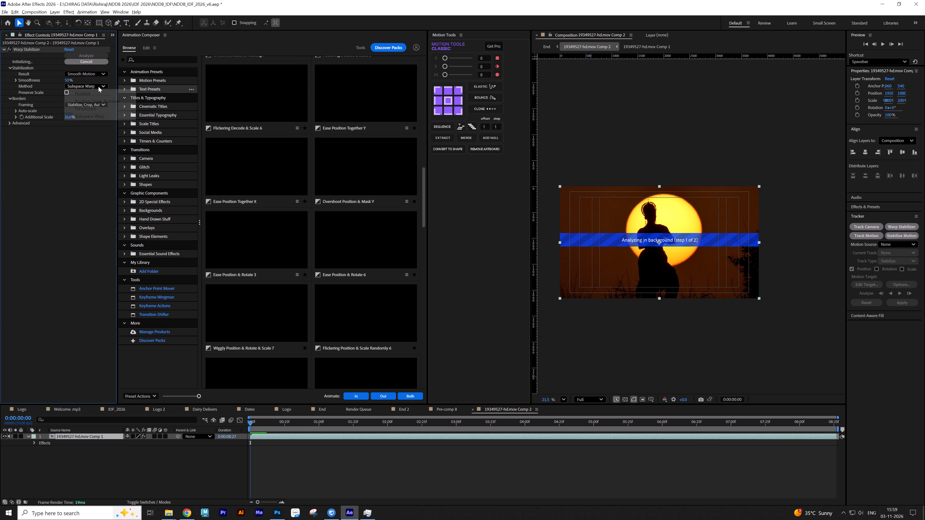
{"action": "left_click", "coordinate": [98, 92]}
Shift the dancer clip layer horizontally to about X 2802, matching the sun and dancer placement in the Photoshop reference frame.
{"action": "left_click", "coordinate": [312, 444]}
{"action": "left_click", "coordinate": [310, 439]}
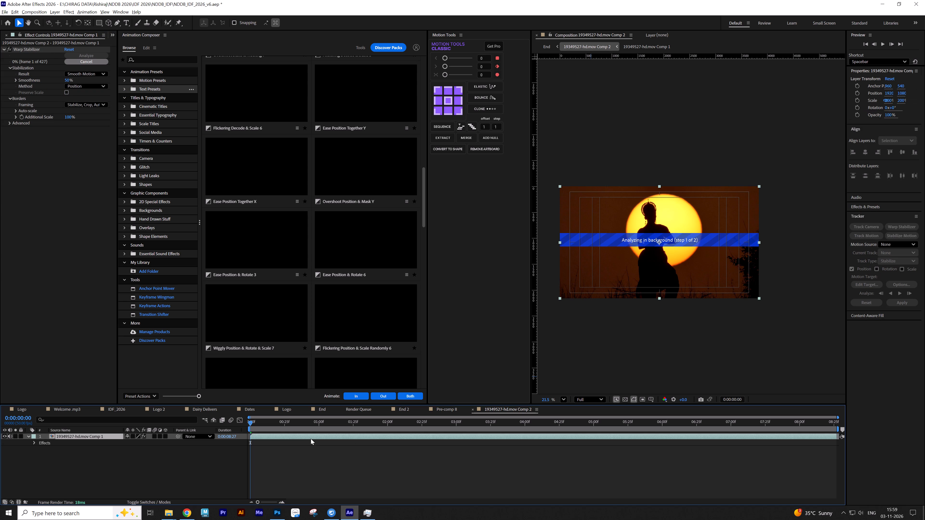
{"action": "left_click_drag", "start_coordinate": [678, 283], "coordinate": [730, 281]}
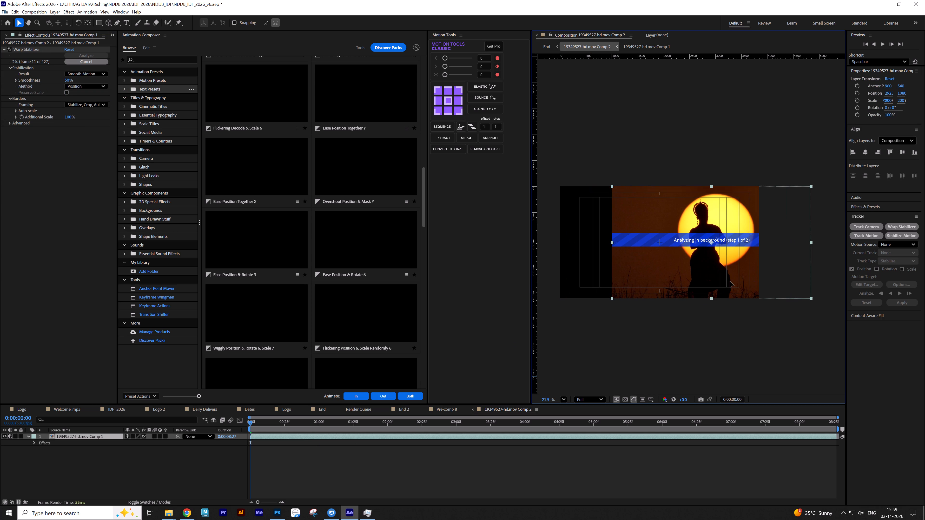
{"action": "left_click_drag", "start_coordinate": [730, 281], "coordinate": [724, 283]}
{"action": "key", "text": "alt+Tab"}
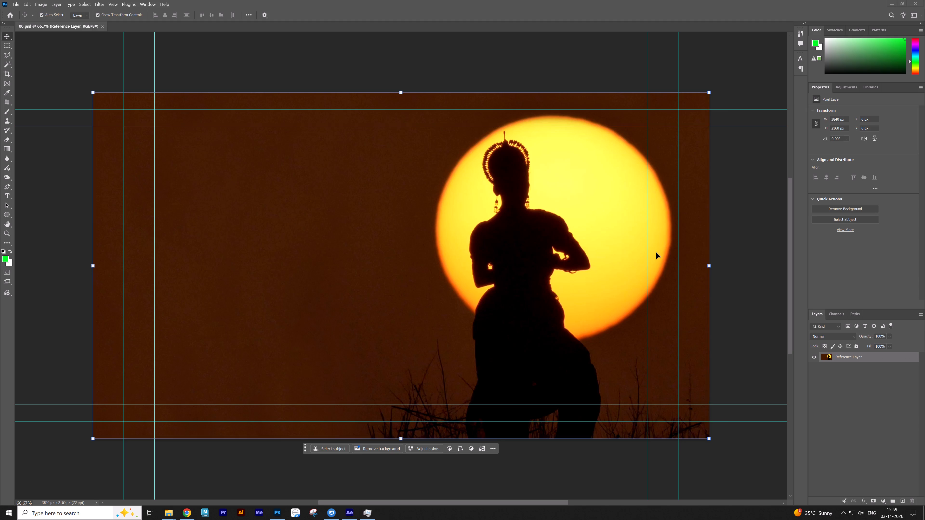
{"action": "key", "text": "alt+Tab"}
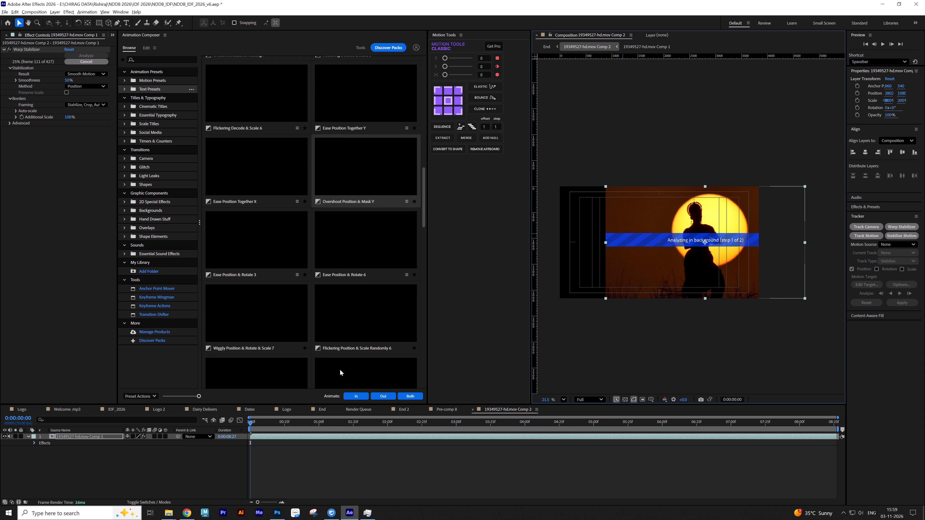
Import 00.psd from the 000000 folder into 19349527-hd.mov Comp 2 as a layer above the dancer clip, accepting the import options.
{"action": "left_click", "coordinate": [165, 519]}
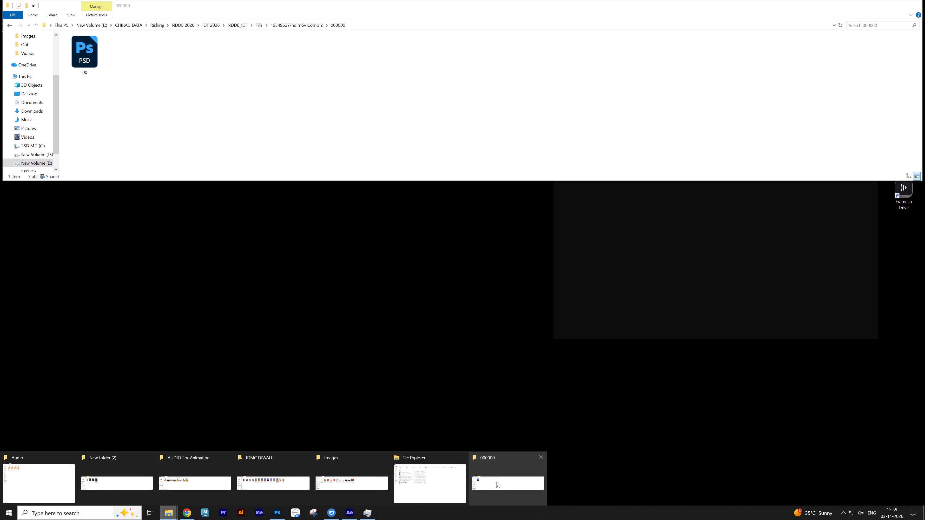
{"action": "left_click", "coordinate": [496, 482]}
{"action": "left_click_drag", "start_coordinate": [82, 54], "coordinate": [142, 455]}
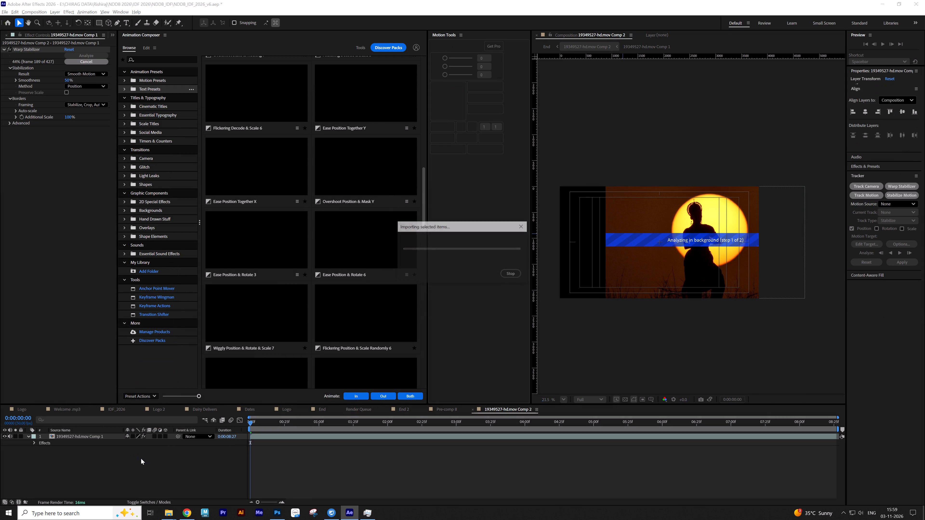
{"action": "left_click", "coordinate": [491, 303]}
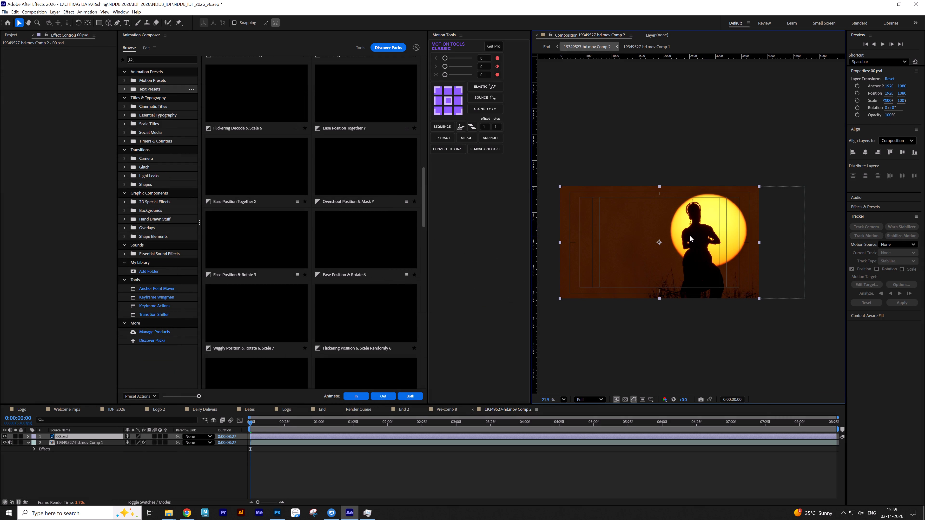
Draw a rectangular mask on the 00.psd layer covering the empty background side, up to slightly past the frame's centre.
{"action": "left_click", "coordinate": [100, 25]}
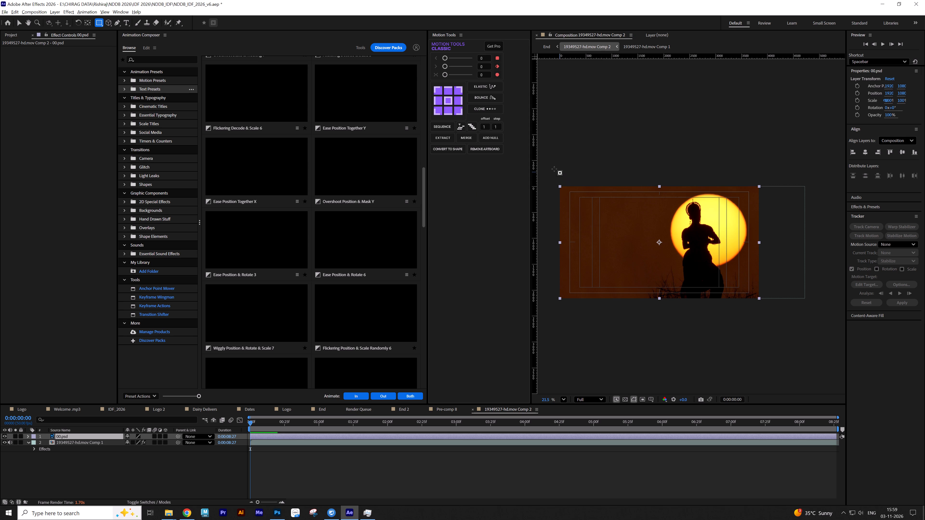
{"action": "left_click_drag", "start_coordinate": [541, 164], "coordinate": [661, 343]}
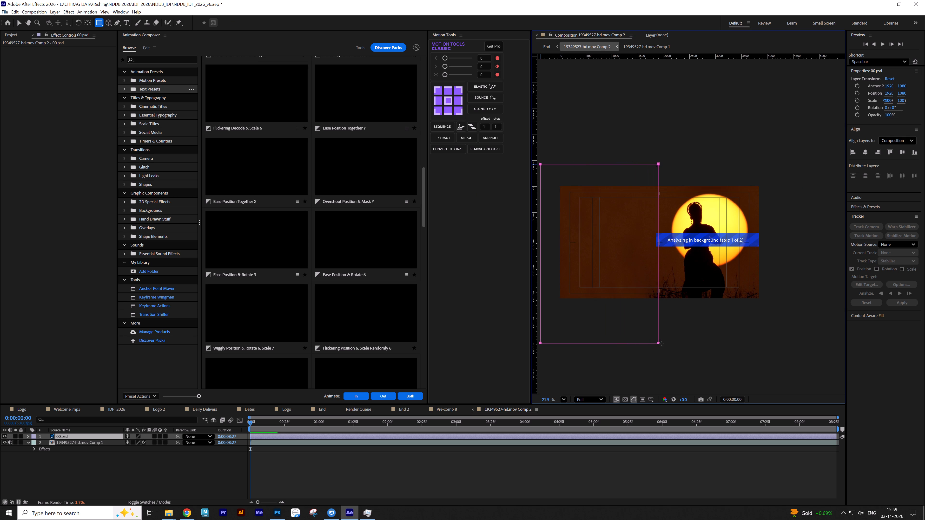
{"action": "left_click_drag", "start_coordinate": [661, 343], "coordinate": [668, 343]}
Feather the 00.psd layer's mask to about 99 pixels.
{"action": "key", "text": "v"}
{"action": "key", "text": "f"}
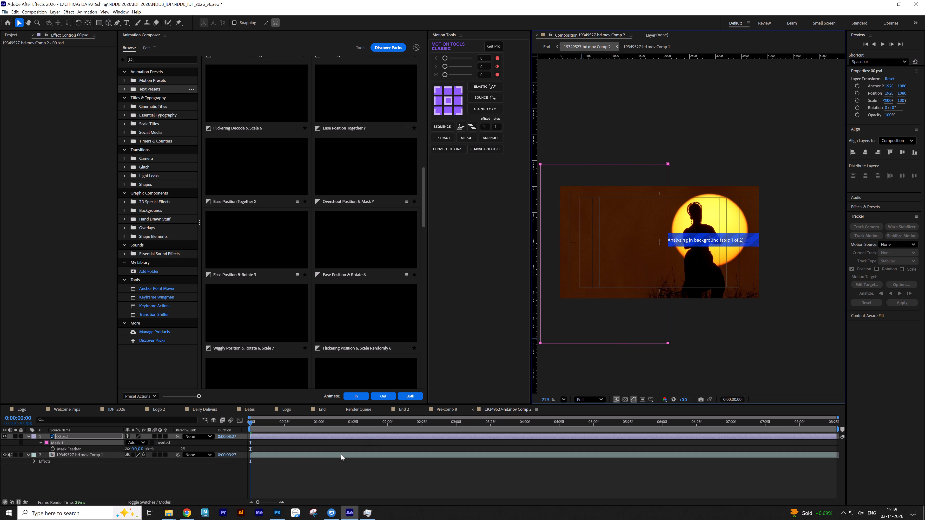
{"action": "left_click_drag", "start_coordinate": [143, 448], "coordinate": [210, 447]}
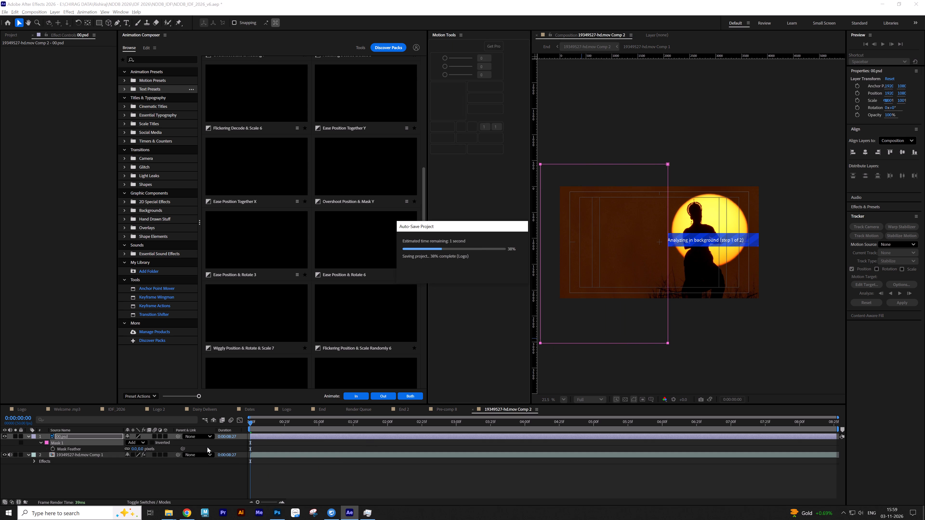
{"action": "left_click_drag", "start_coordinate": [140, 448], "coordinate": [166, 447]}
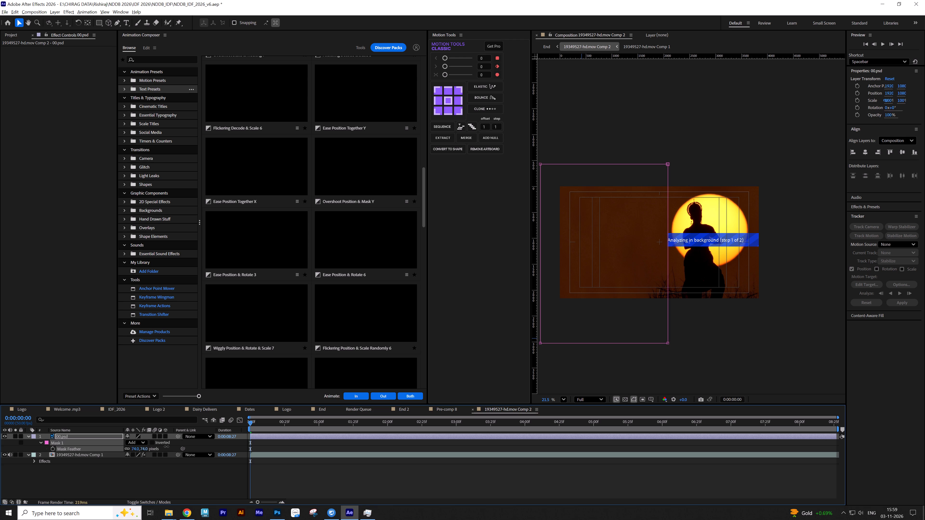
{"action": "left_click_drag", "start_coordinate": [166, 447], "coordinate": [174, 445]}
Pull the 00.psd mask's inner edge back to just short of the frame's centre, keeping its bottom edge below the frame.
{"action": "key", "text": "v"}
{"action": "left_click_drag", "start_coordinate": [667, 289], "coordinate": [683, 359]}
{"action": "left_click_drag", "start_coordinate": [668, 305], "coordinate": [606, 305]}
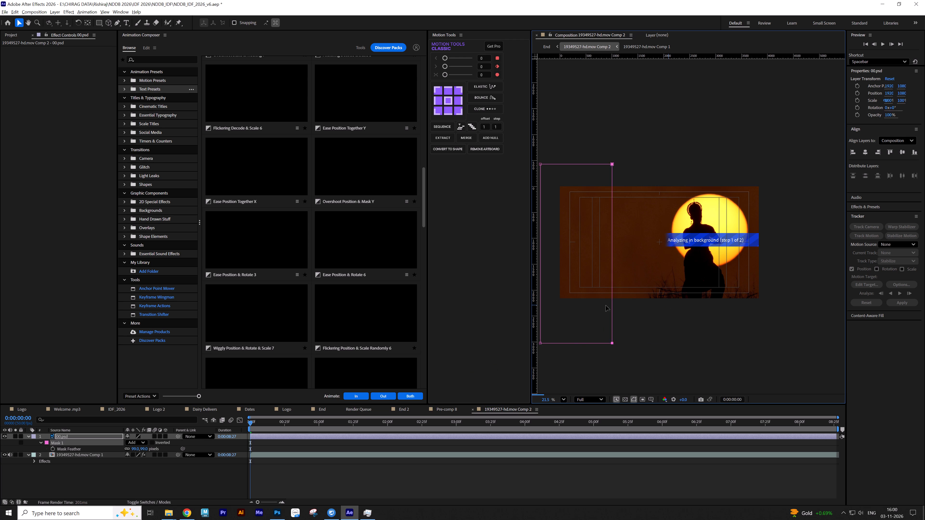
{"action": "left_click_drag", "start_coordinate": [606, 305], "coordinate": [650, 305]}
{"action": "left_click_drag", "start_coordinate": [617, 343], "coordinate": [613, 274]}
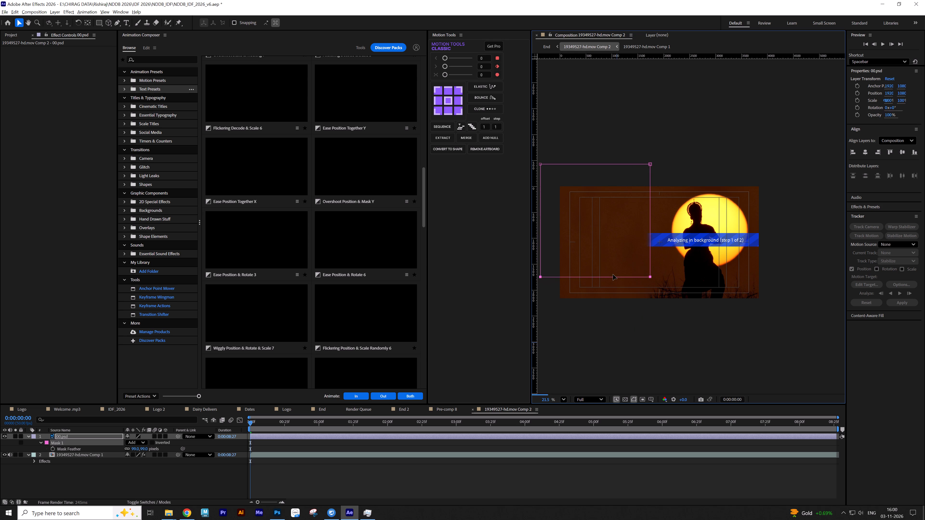
{"action": "left_click_drag", "start_coordinate": [613, 274], "coordinate": [616, 263]}
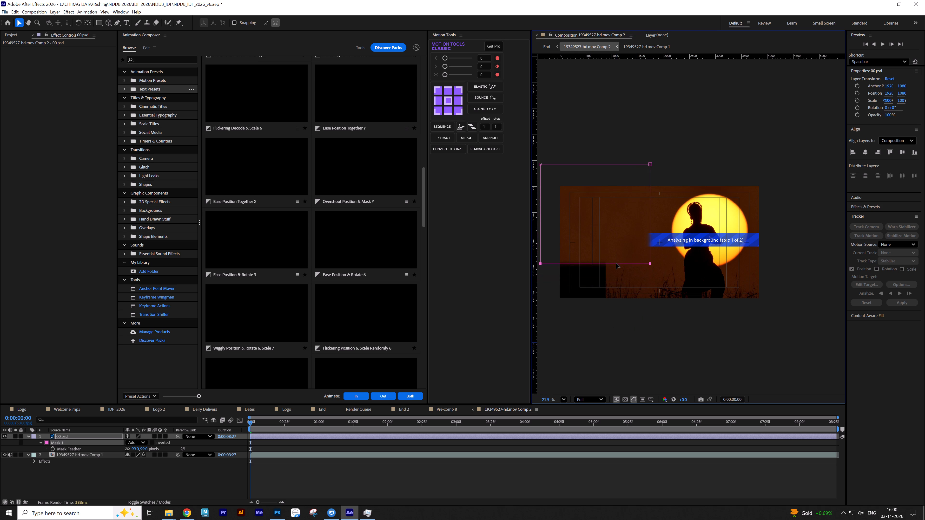
{"action": "left_click_drag", "start_coordinate": [616, 263], "coordinate": [615, 335]}
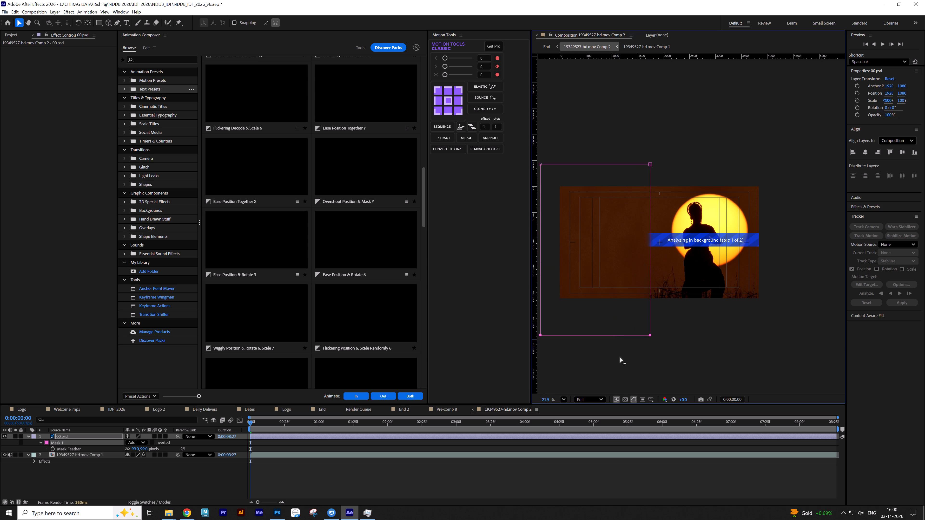
Scrub through the composition to the last frame to examine the stabilized dancer and the blend with the extended background.
{"action": "left_click", "coordinate": [597, 493]}
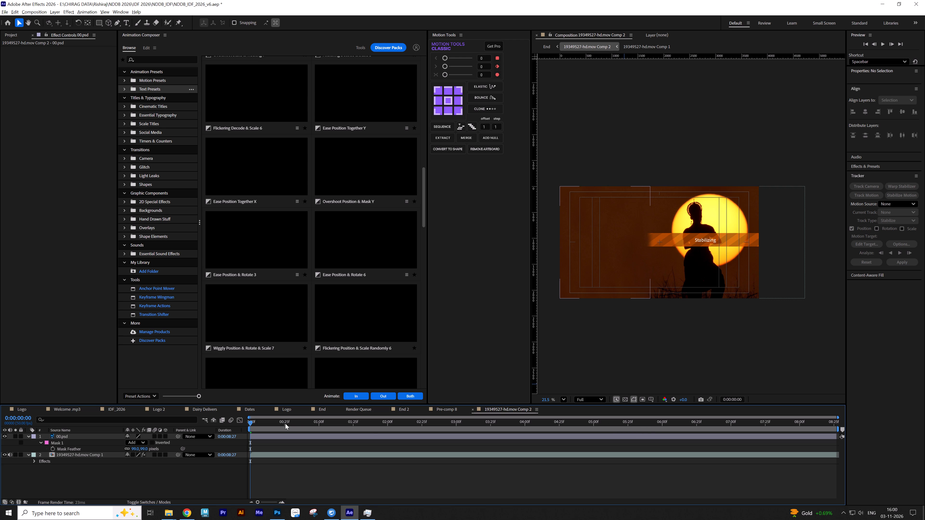
{"action": "left_click_drag", "start_coordinate": [253, 426], "coordinate": [308, 425]}
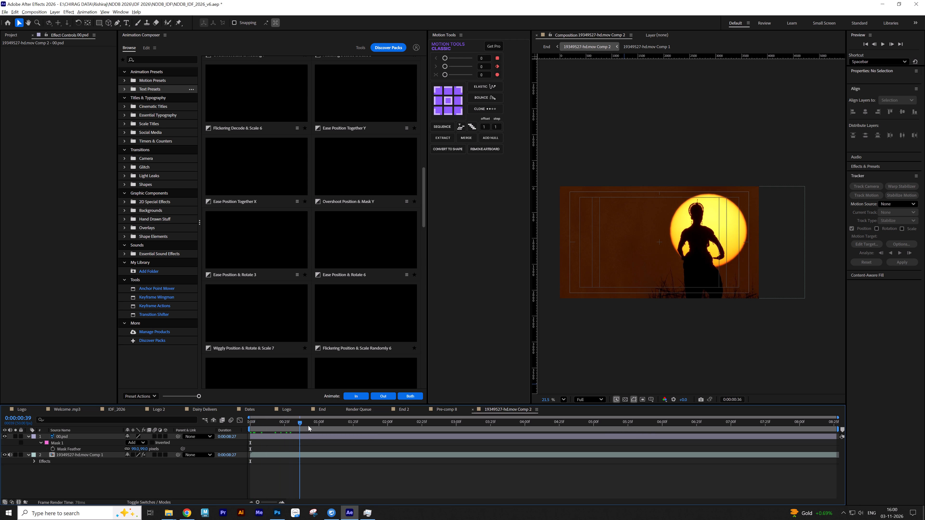
{"action": "left_click_drag", "start_coordinate": [308, 425], "coordinate": [328, 429]}
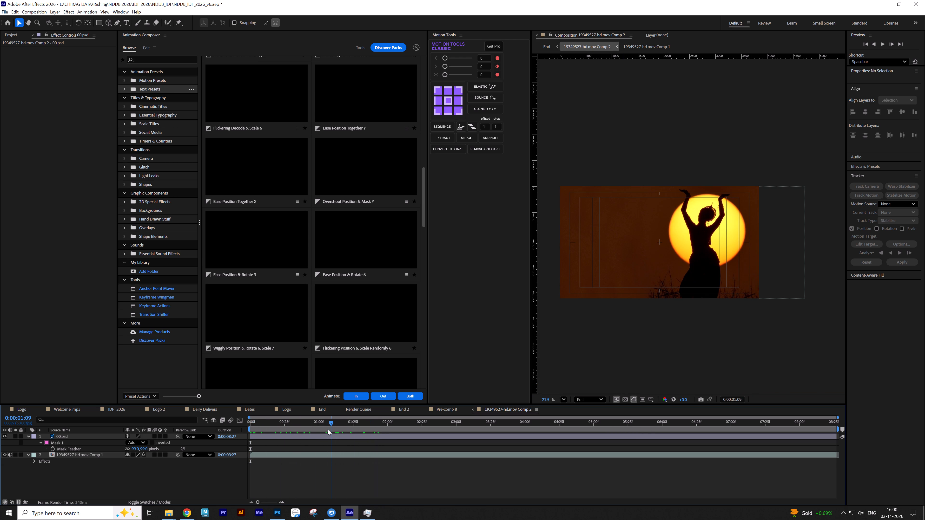
{"action": "left_click_drag", "start_coordinate": [328, 429], "coordinate": [284, 433]}
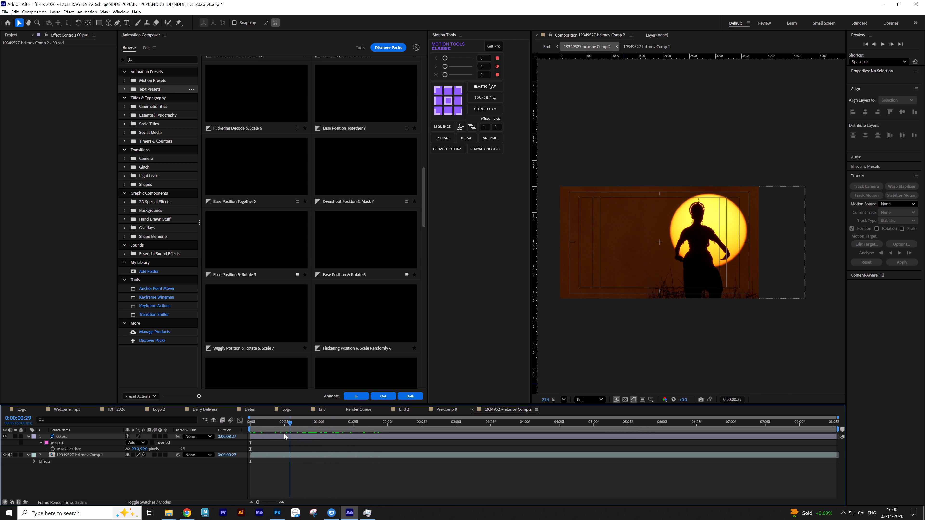
{"action": "left_click_drag", "start_coordinate": [284, 433], "coordinate": [359, 432]}
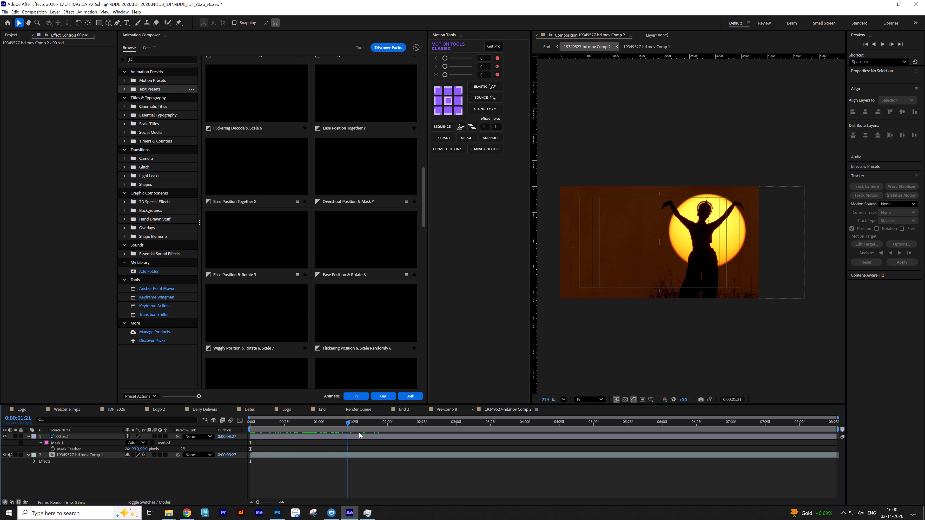
{"action": "left_click_drag", "start_coordinate": [359, 432], "coordinate": [599, 430]}
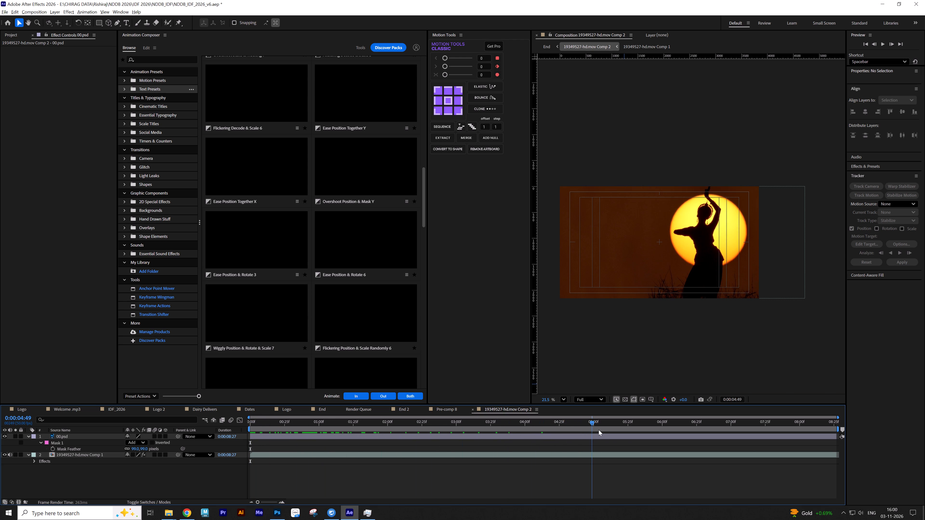
{"action": "left_click_drag", "start_coordinate": [599, 430], "coordinate": [748, 421]}
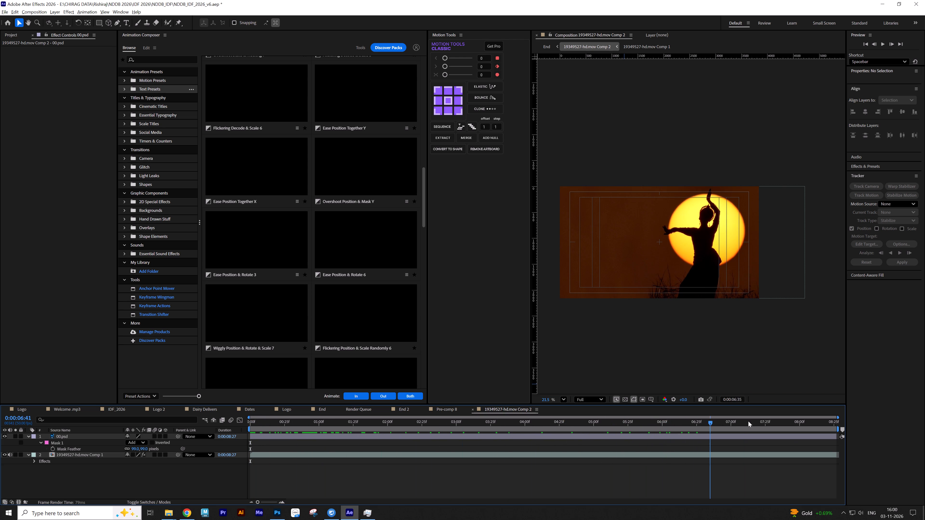
{"action": "left_click_drag", "start_coordinate": [748, 421], "coordinate": [751, 423]}
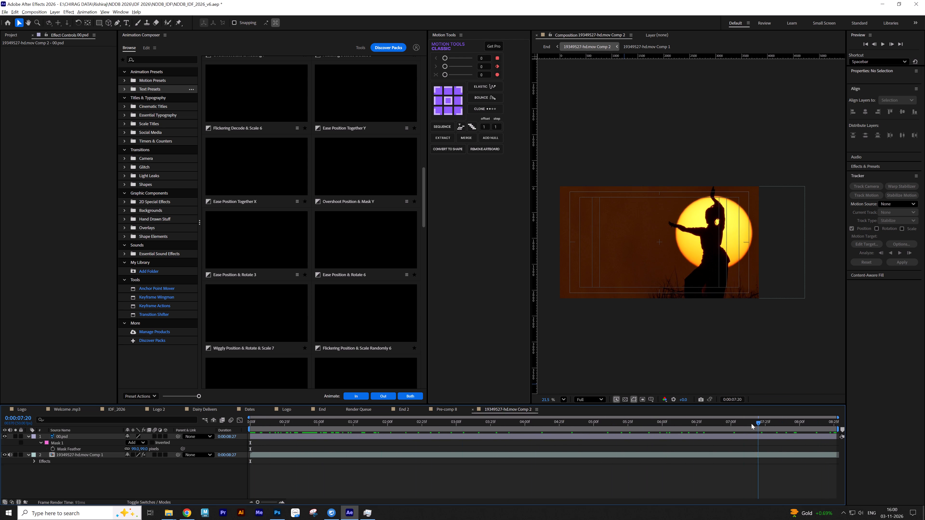
{"action": "left_click_drag", "start_coordinate": [751, 423], "coordinate": [835, 423]}
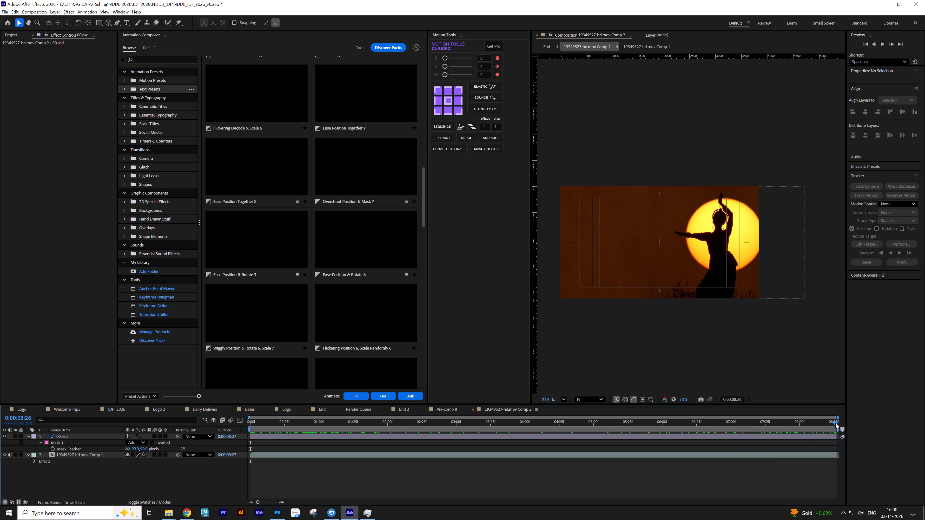
Trim the dancer clip layer's out point at 0:00:07:25.
{"action": "left_click_drag", "start_coordinate": [835, 423], "coordinate": [765, 428]}
{"action": "left_click", "coordinate": [765, 456]}
{"action": "key", "text": "alt+bracketright"}
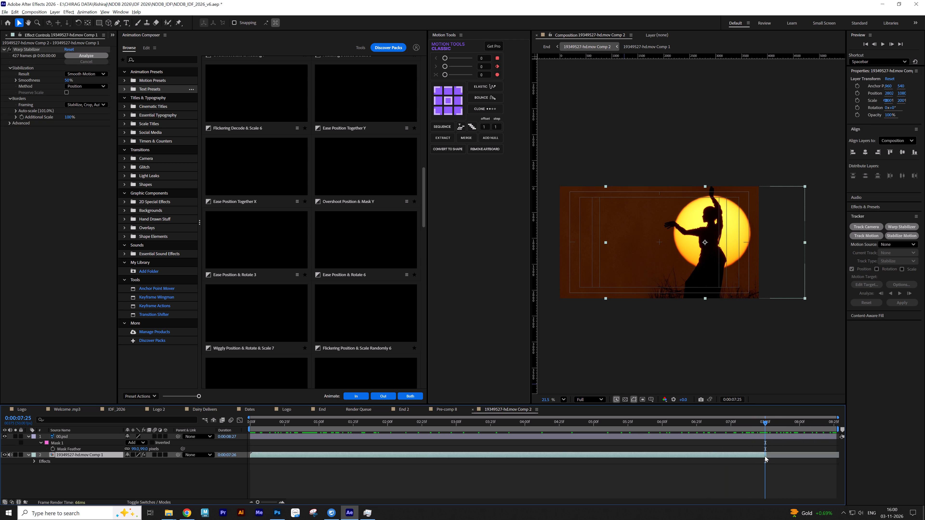
Check the nested clip in the End composition and stretch the trimmed dancer clip's duration to reach the end of Comp 2.
{"action": "key", "text": "Tab"}
{"action": "left_click", "coordinate": [714, 455]}
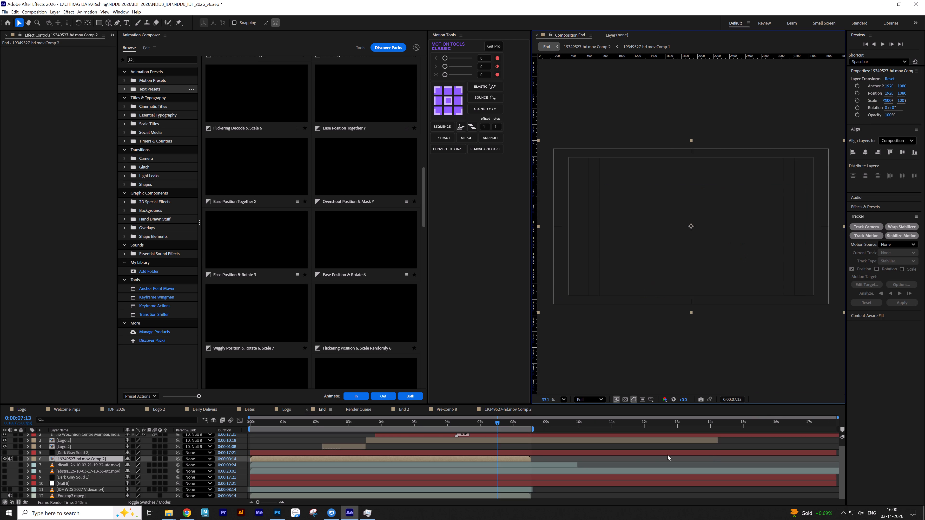
{"action": "double_click", "coordinate": [521, 458]}
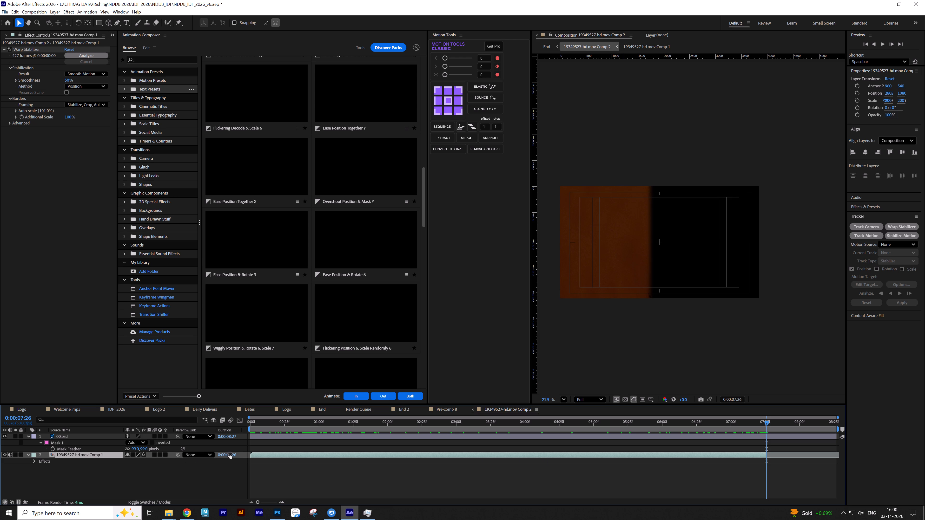
{"action": "left_click_drag", "start_coordinate": [230, 454], "coordinate": [254, 451]}
Scrub and play back the stretched dancer clip from start to last frame to examine its motion and background blend.
{"action": "left_click_drag", "start_coordinate": [780, 427], "coordinate": [456, 427]}
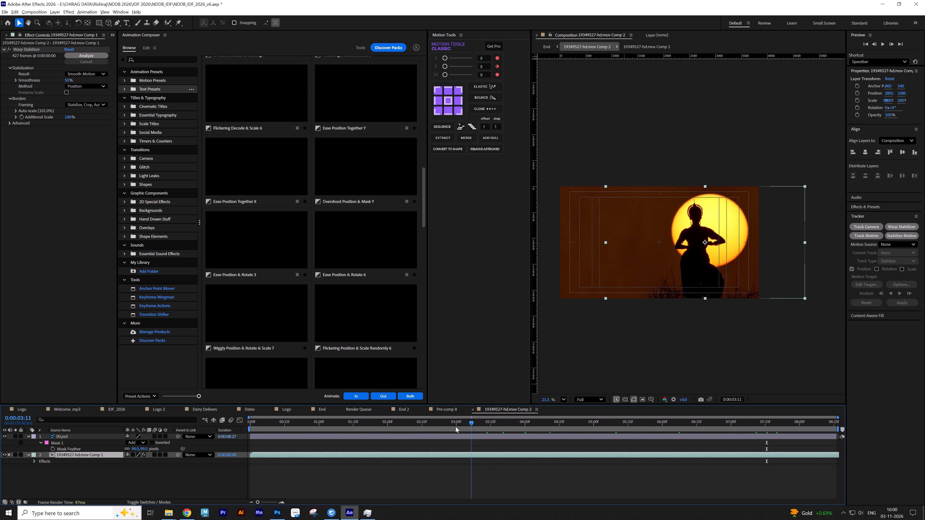
{"action": "left_click_drag", "start_coordinate": [456, 427], "coordinate": [177, 424]}
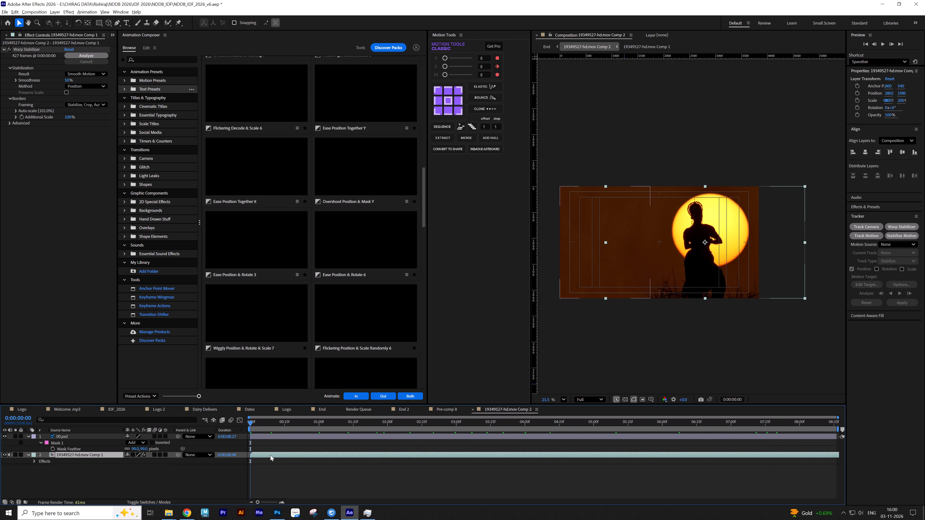
{"action": "left_click", "coordinate": [273, 452]}
{"action": "left_click", "coordinate": [273, 447]}
{"action": "left_click", "coordinate": [273, 451]}
{"action": "left_click", "coordinate": [274, 456]}
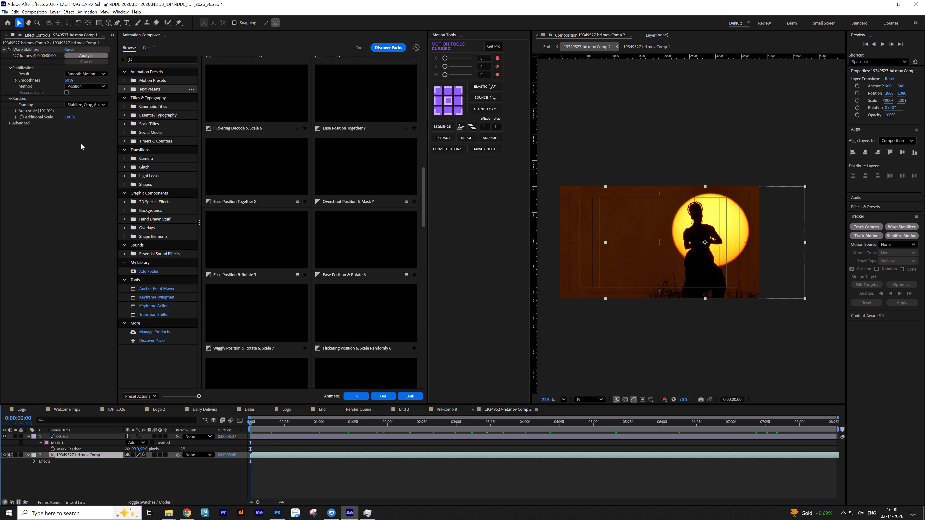
{"action": "key", "text": "space"}
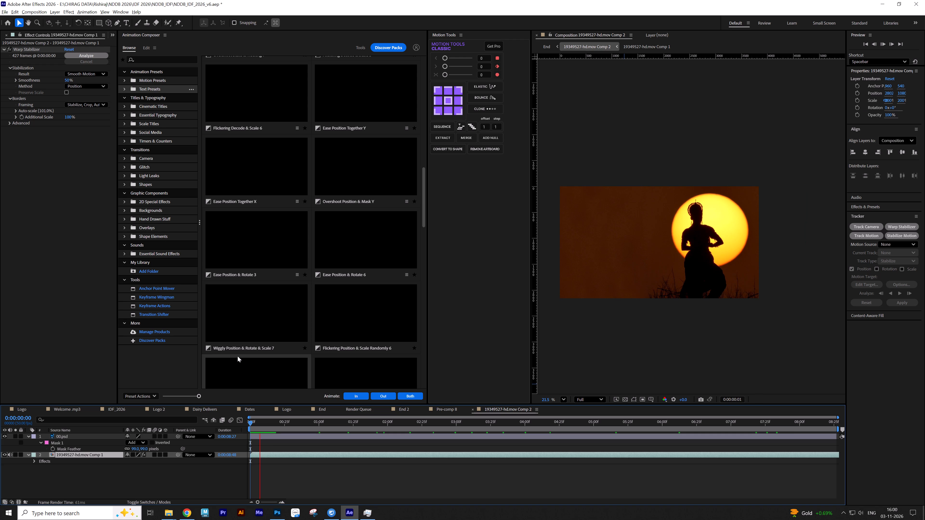
{"action": "key", "text": "space"}
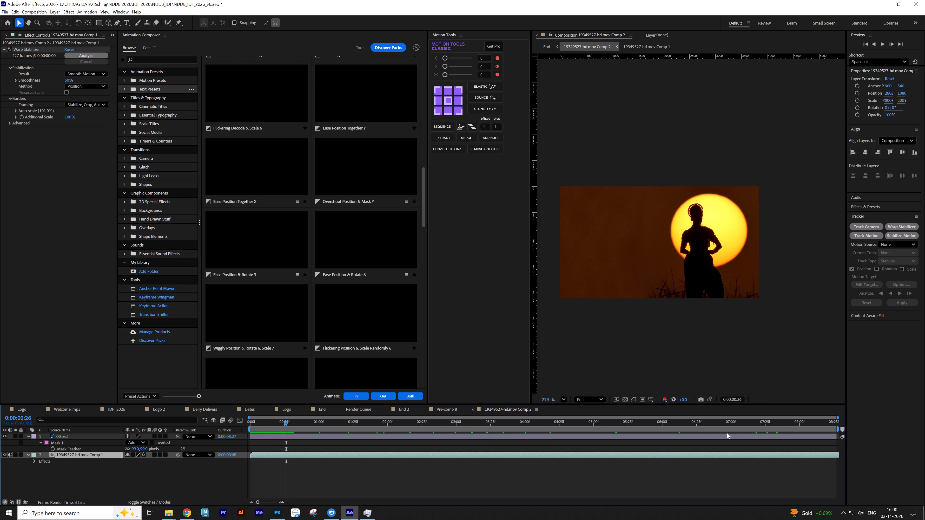
{"action": "left_click_drag", "start_coordinate": [736, 424], "coordinate": [888, 424]}
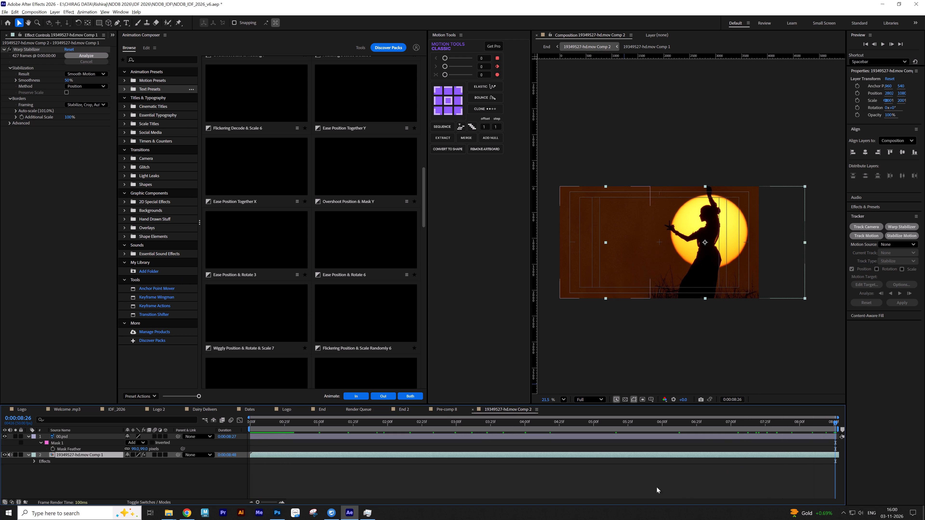
Return to the End composition and play it back from the first frame to examine the updated dancer clip.
{"action": "left_click", "coordinate": [653, 488]}
{"action": "key", "text": "Tab"}
{"action": "left_click", "coordinate": [602, 489]}
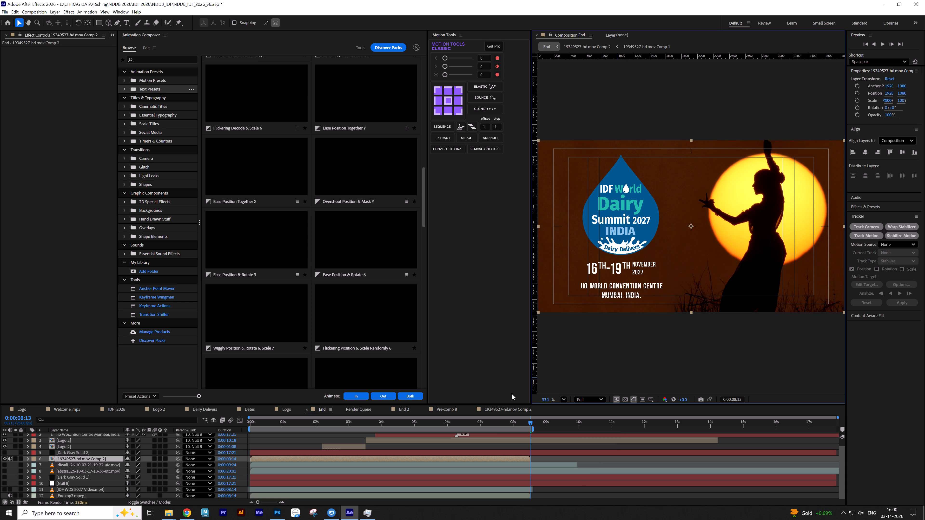
{"action": "left_click", "coordinate": [524, 447]}
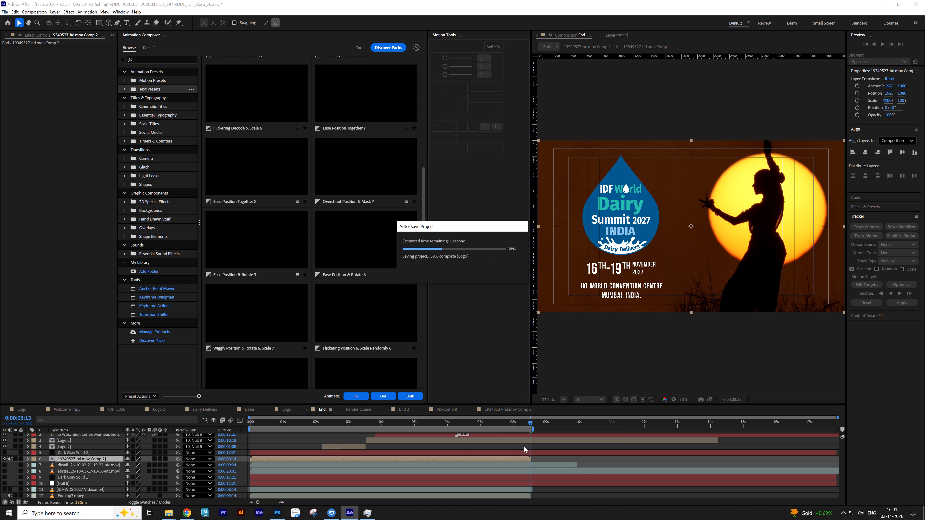
{"action": "left_click_drag", "start_coordinate": [489, 423], "coordinate": [153, 421]}
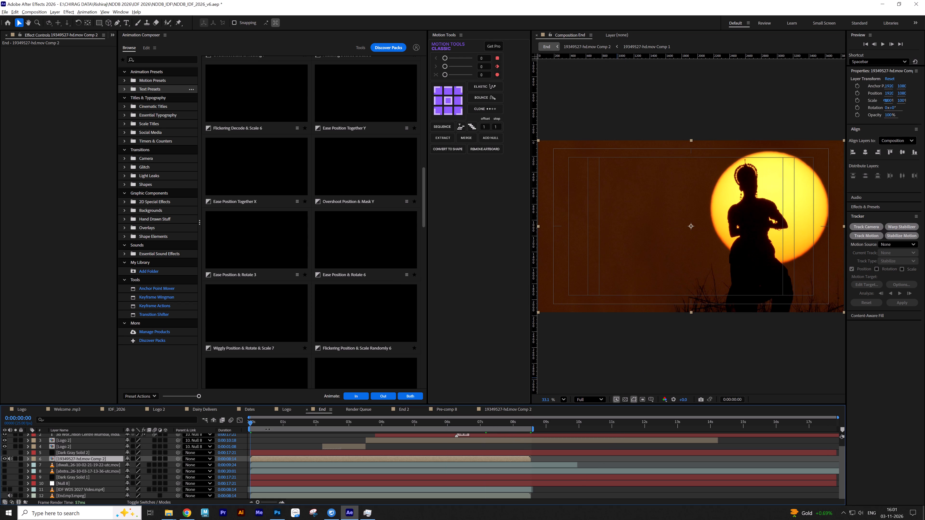
{"action": "left_click", "coordinate": [284, 434]}
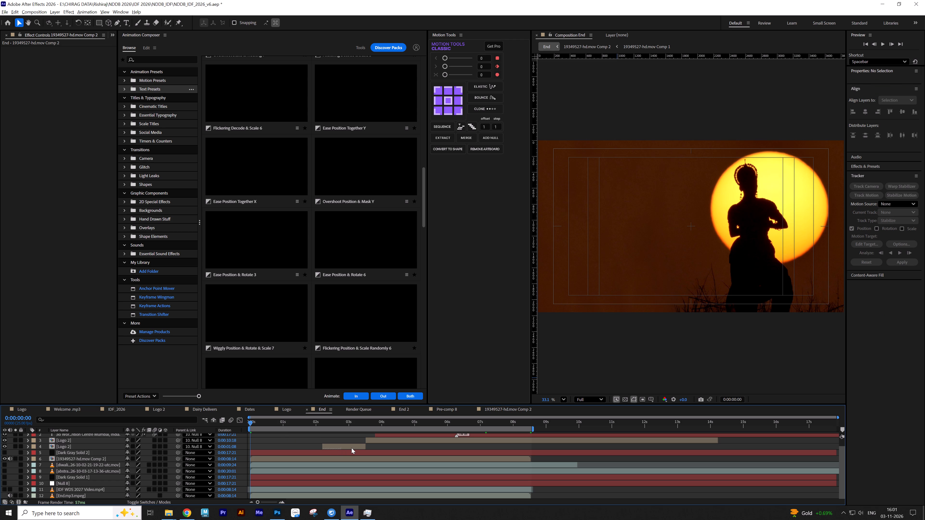
{"action": "left_click", "coordinate": [238, 447]}
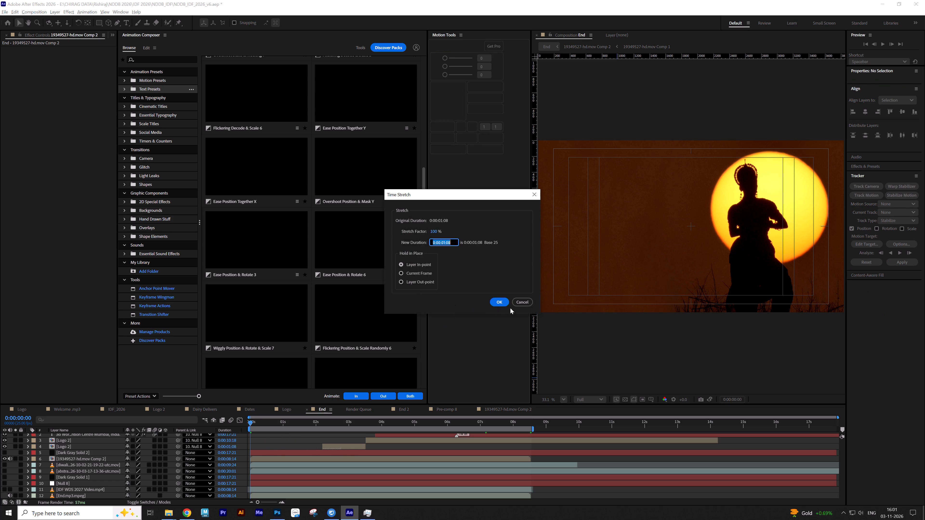
{"action": "left_click", "coordinate": [522, 303]}
{"action": "key", "text": "space"}
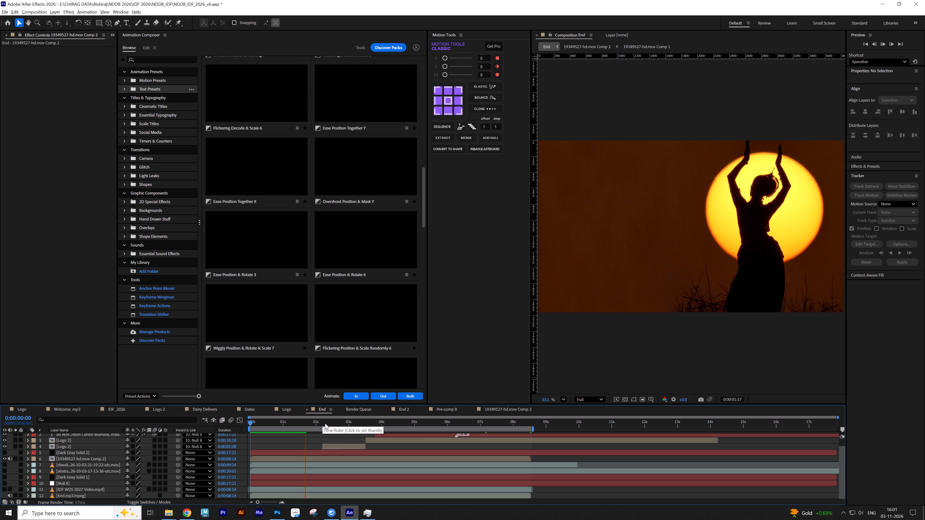
{"action": "key", "text": "space"}
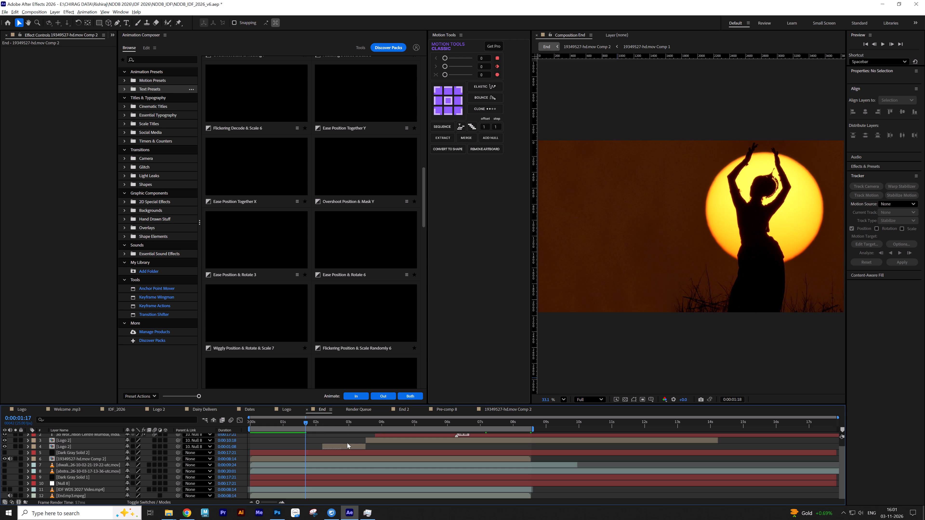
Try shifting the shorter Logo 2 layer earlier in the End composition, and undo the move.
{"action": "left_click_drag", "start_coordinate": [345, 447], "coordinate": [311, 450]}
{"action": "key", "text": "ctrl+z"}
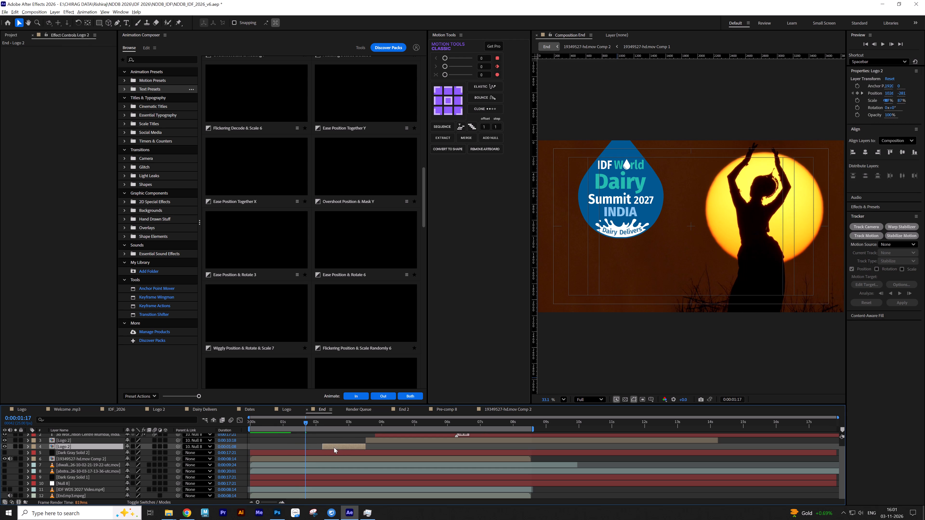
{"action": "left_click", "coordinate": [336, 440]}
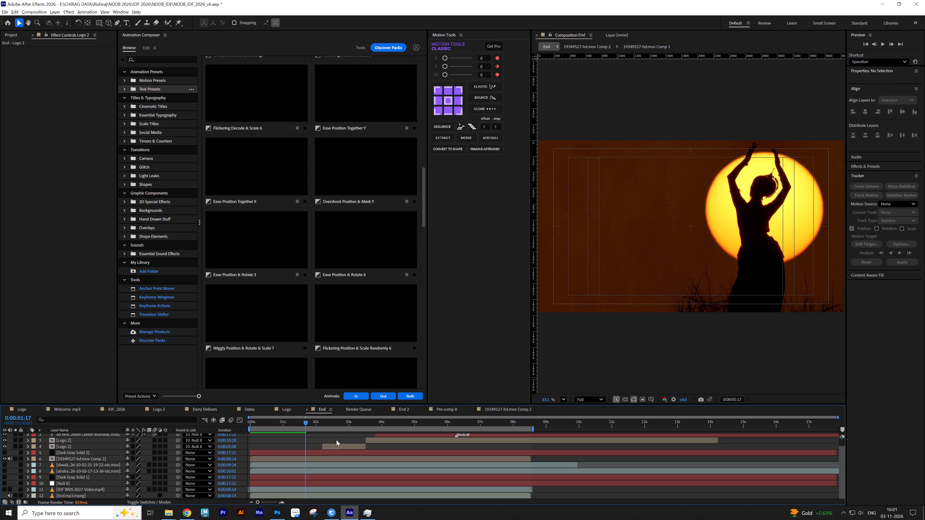
Set the End composition's preview resolution to Quarter and save the project.
{"action": "left_click_drag", "start_coordinate": [296, 426], "coordinate": [177, 425]}
{"action": "left_click", "coordinate": [590, 400]}
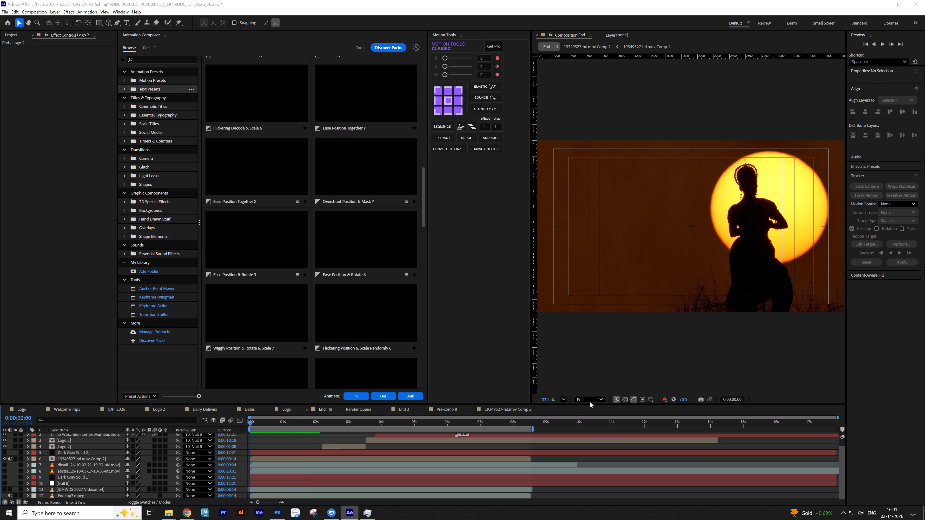
{"action": "left_click", "coordinate": [589, 446]}
{"action": "left_click", "coordinate": [564, 443]}
{"action": "type", "text": "ss"}
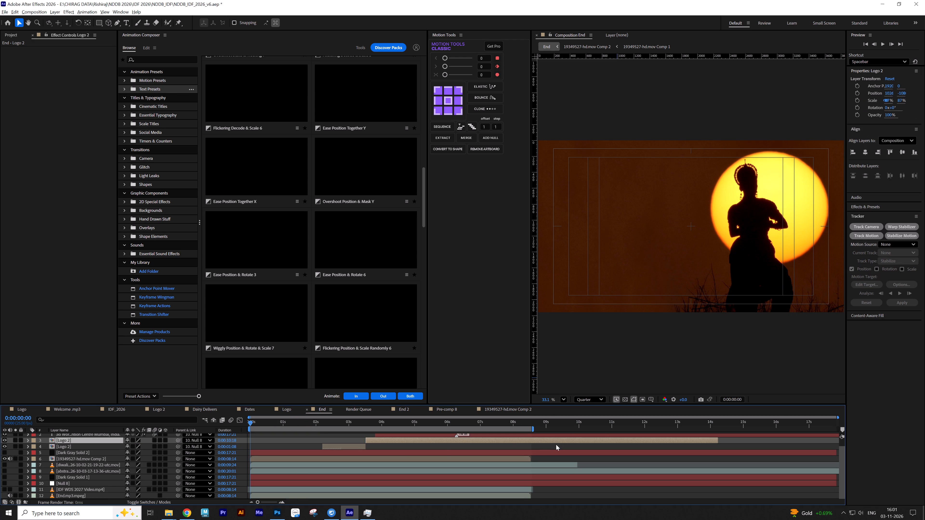
{"action": "key", "text": "ctrl+s"}
Play back the End composition from the first frame to examine the logo, date and venue text over the dancer.
{"action": "left_click", "coordinate": [440, 446]}
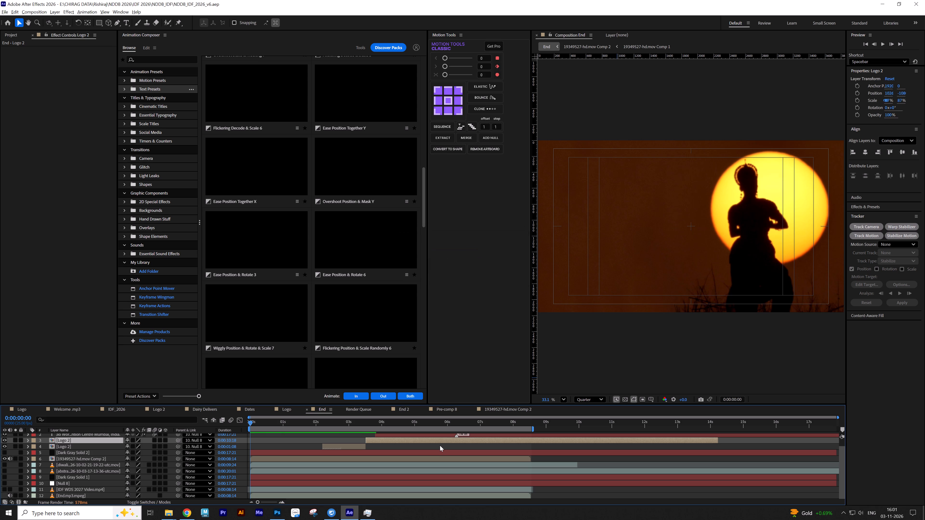
{"action": "key", "text": "space"}
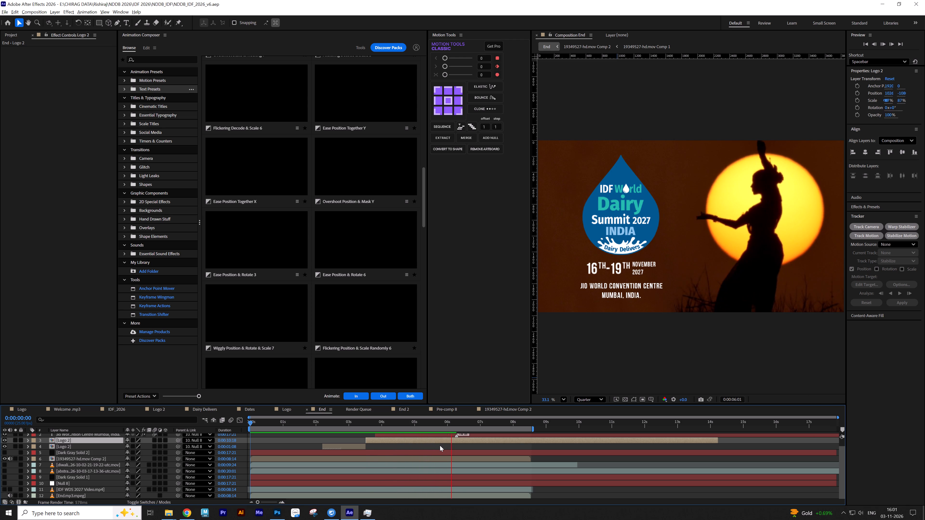
{"action": "key", "text": "space"}
{"action": "key", "text": "space"}
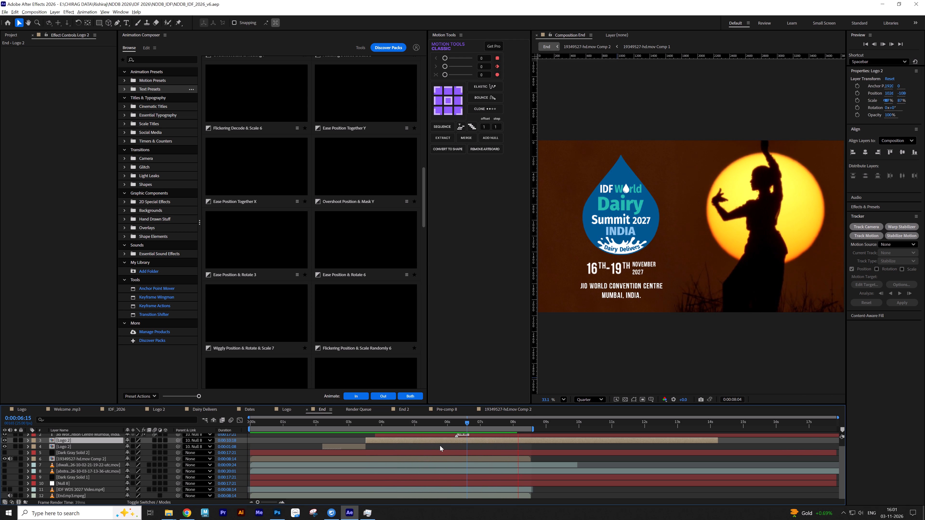
{"action": "key", "text": "space"}
Save the project and add the End composition to the render queue, removing all the earlier render items.
{"action": "key", "text": "ctrl+s"}
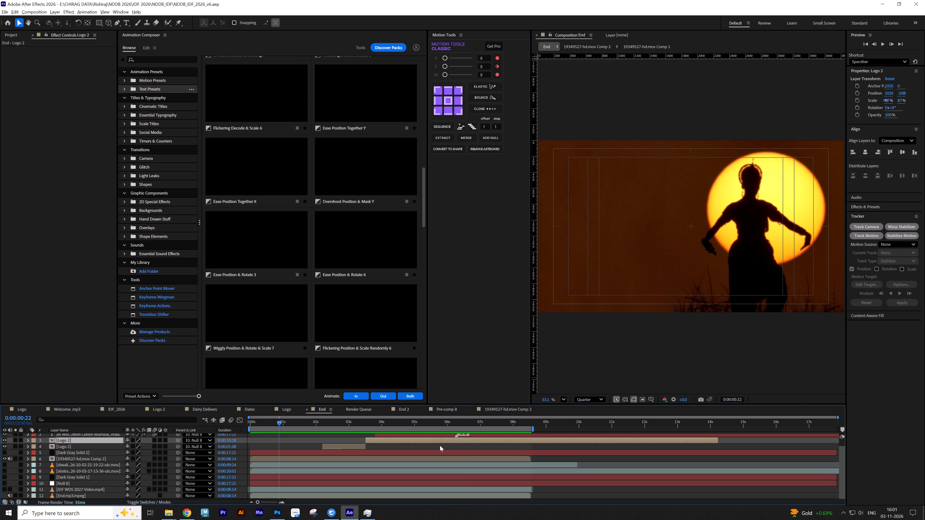
{"action": "key", "text": "ctrl+m"}
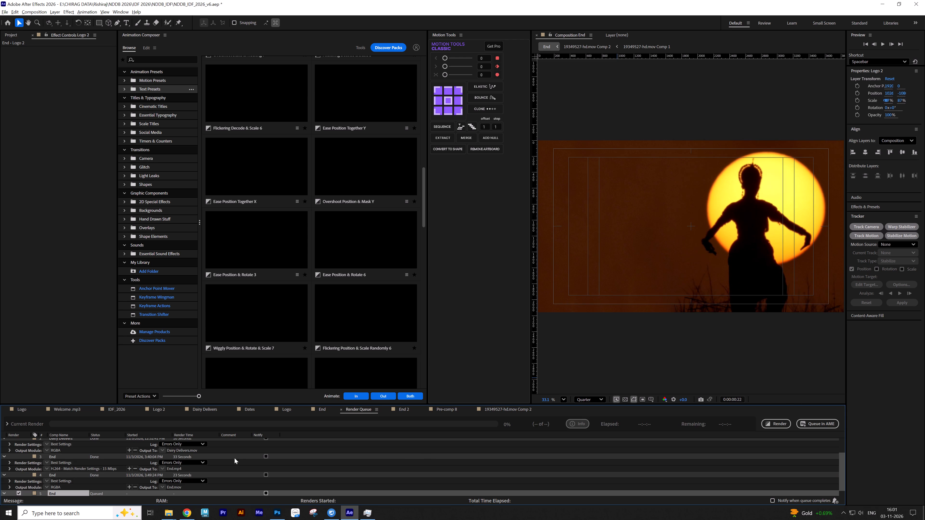
{"action": "key", "text": "ctrl+a"}
{"action": "left_click", "coordinate": [74, 493], "text": "ctrl"}
{"action": "key", "text": "Delete"}
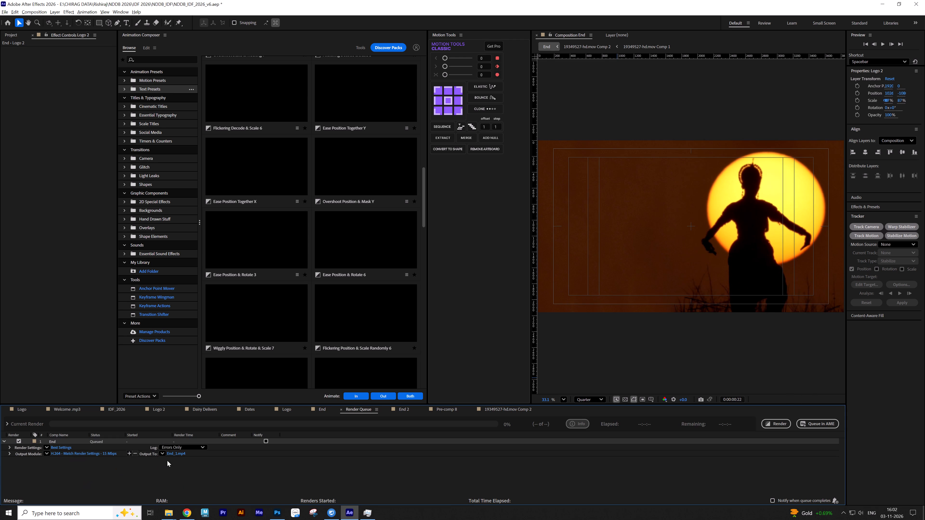
Set the H.264 output to overwrite End.mp4 in the Out folder and start the render.
{"action": "left_click", "coordinate": [182, 458]}
{"action": "left_click", "coordinate": [183, 453]}
{"action": "double_click", "coordinate": [98, 59]}
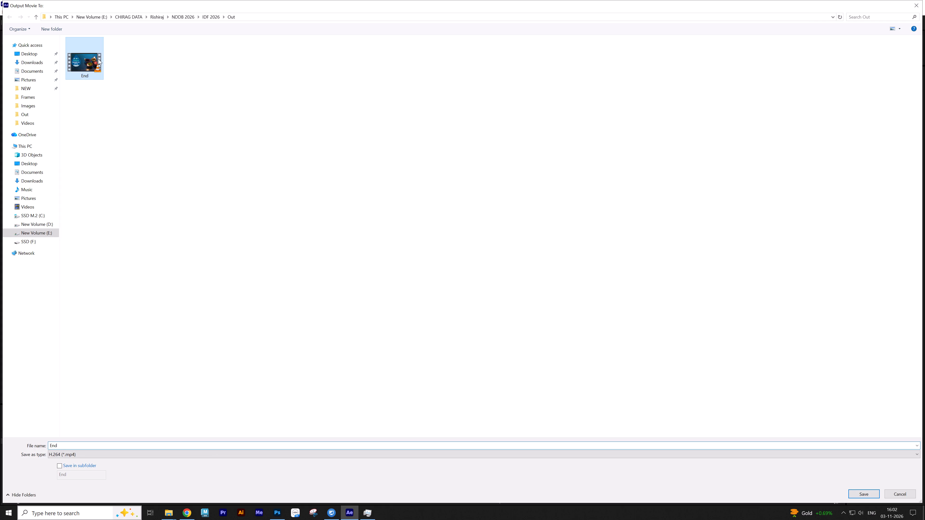
{"action": "left_click", "coordinate": [501, 286]}
{"action": "left_click", "coordinate": [786, 422]}
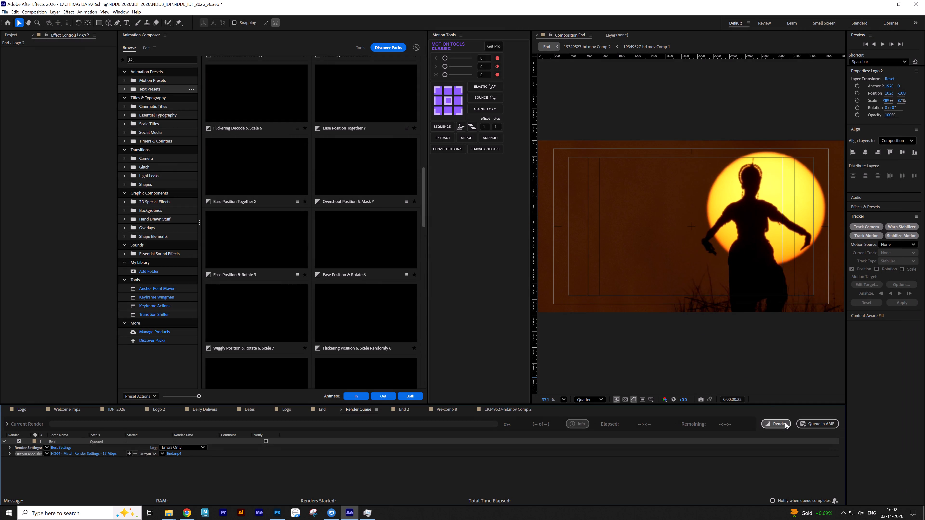
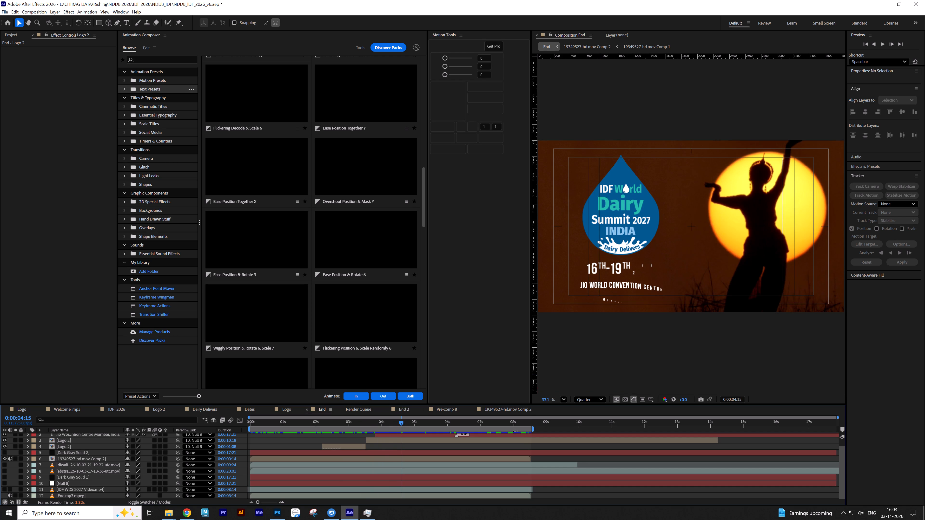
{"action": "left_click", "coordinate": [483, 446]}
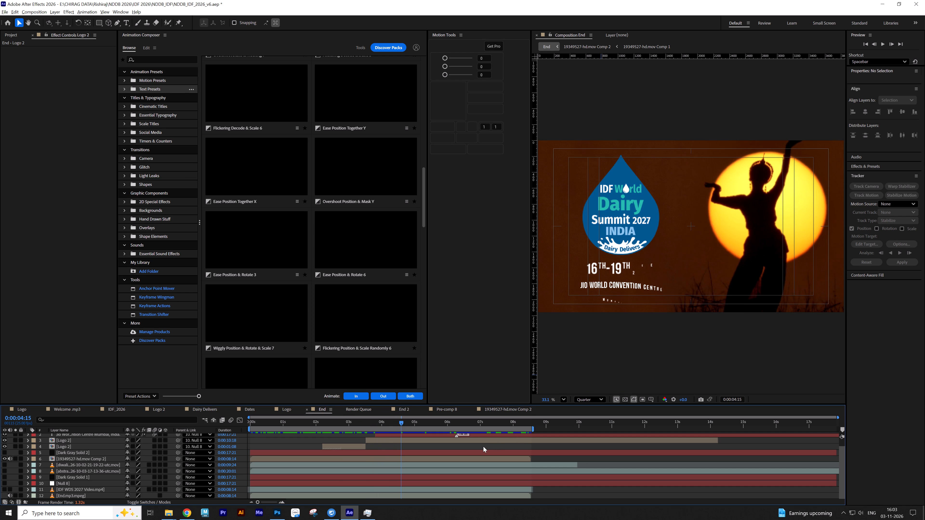
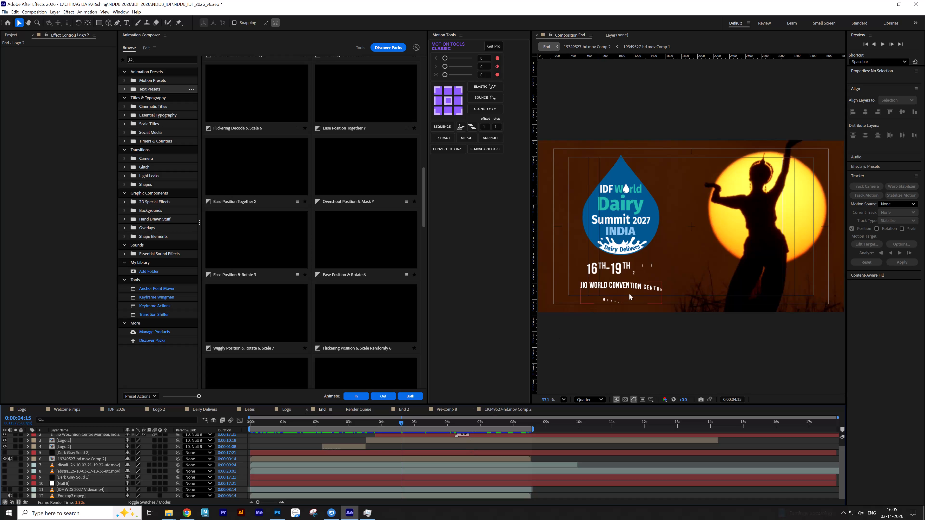
Remove the Time Remap and Position keyframes from the short Logo 2 layer in the End composition.
{"action": "key", "text": "space"}
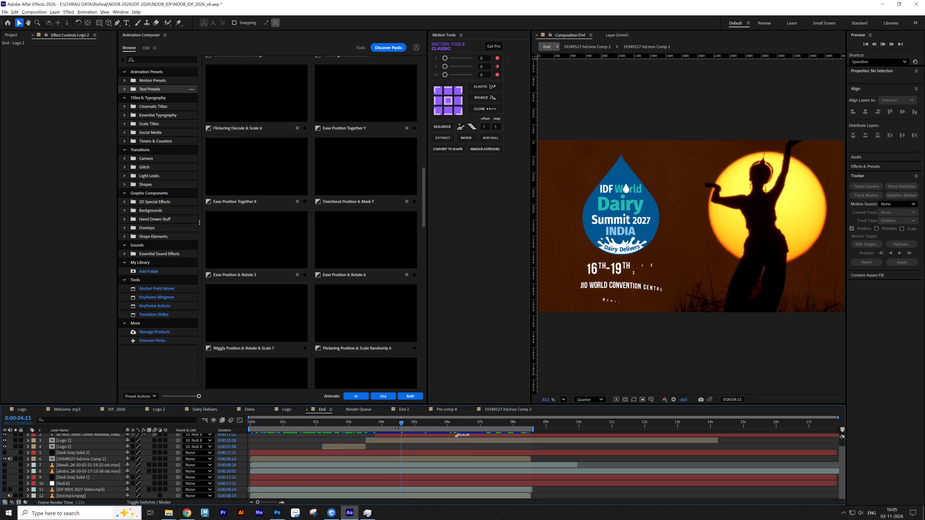
{"action": "left_click_drag", "start_coordinate": [395, 422], "coordinate": [342, 427]}
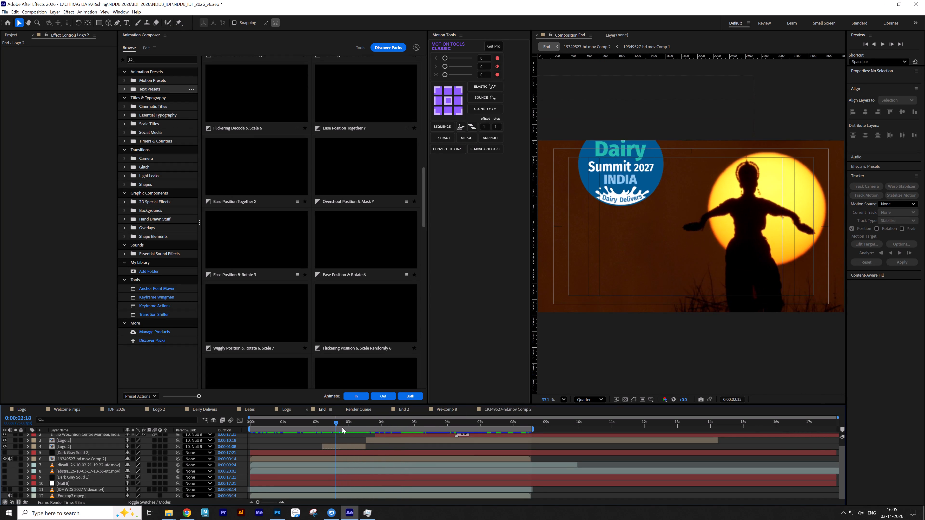
{"action": "left_click_drag", "start_coordinate": [342, 427], "coordinate": [359, 432]}
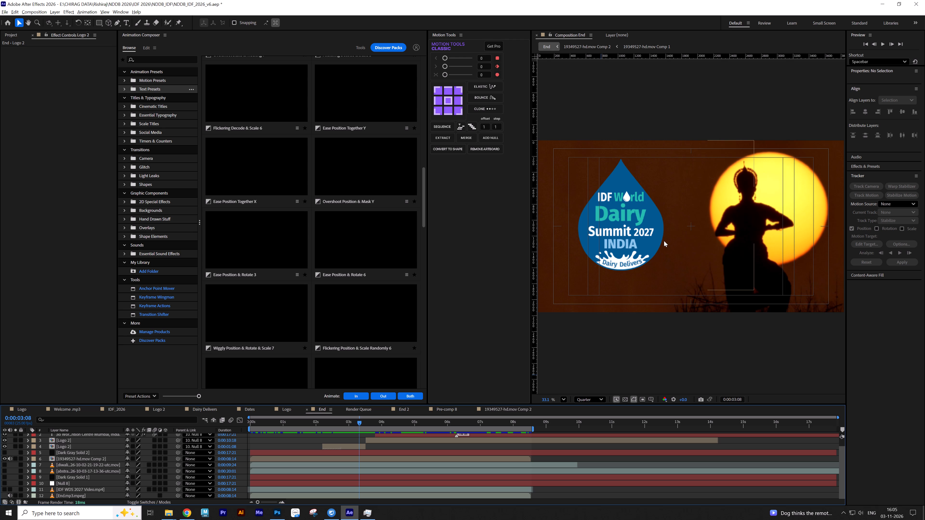
{"action": "left_click", "coordinate": [352, 447]}
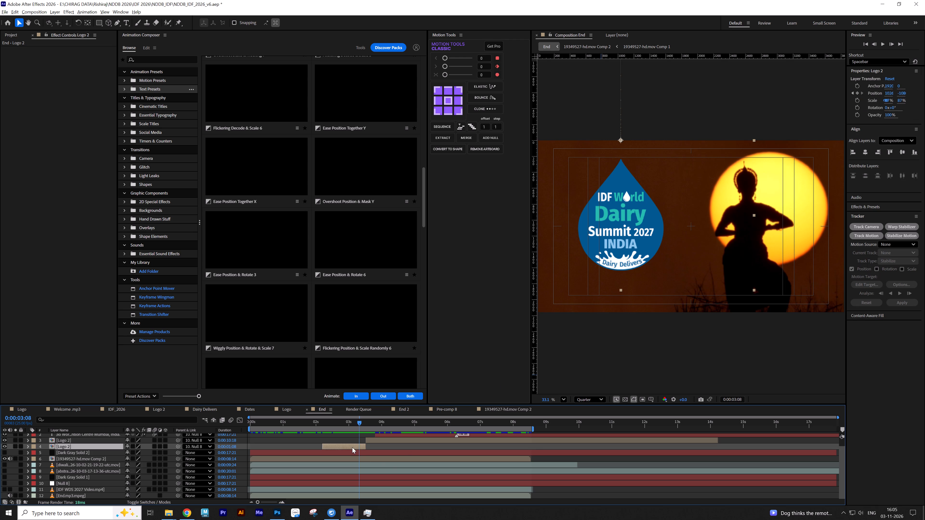
{"action": "key", "text": "u"}
{"action": "left_click", "coordinate": [91, 454]}
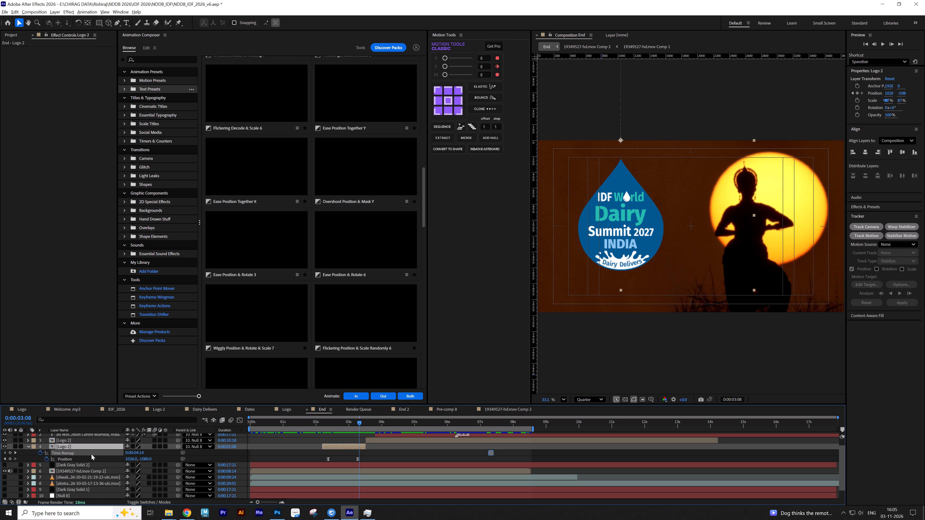
{"action": "key", "text": "Delete"}
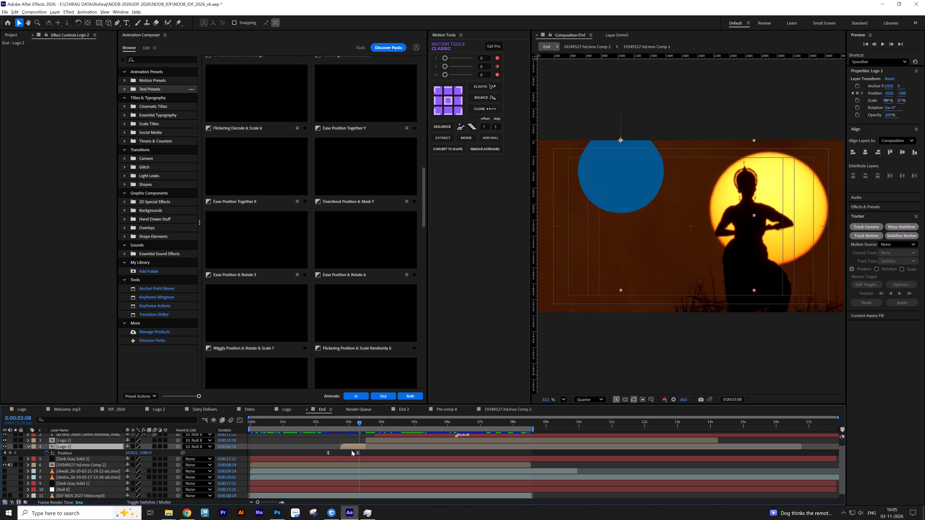
{"action": "left_click", "coordinate": [48, 452]}
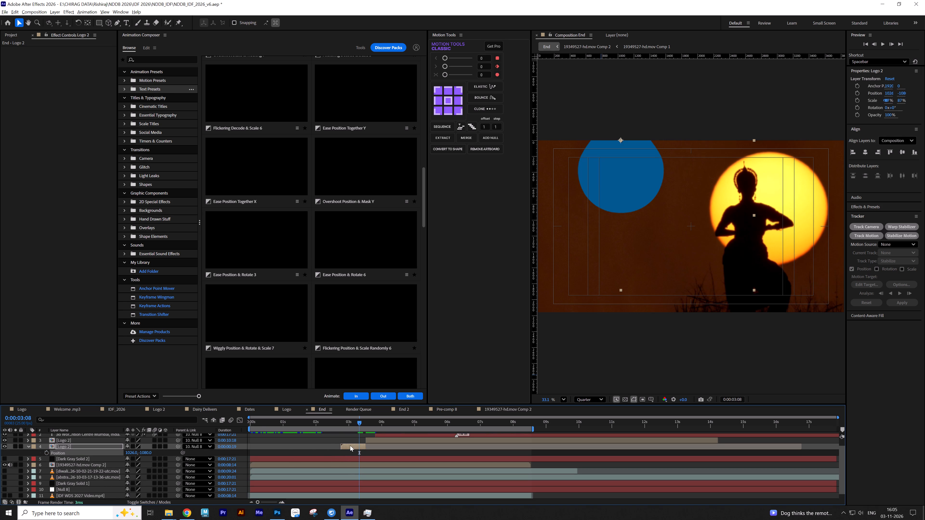
Move the short Logo 2 layer to the start of the End timeline and extend its duration to 14 seconds.
{"action": "left_click_drag", "start_coordinate": [350, 445], "coordinate": [262, 446]}
{"action": "left_click_drag", "start_coordinate": [276, 446], "coordinate": [436, 446]}
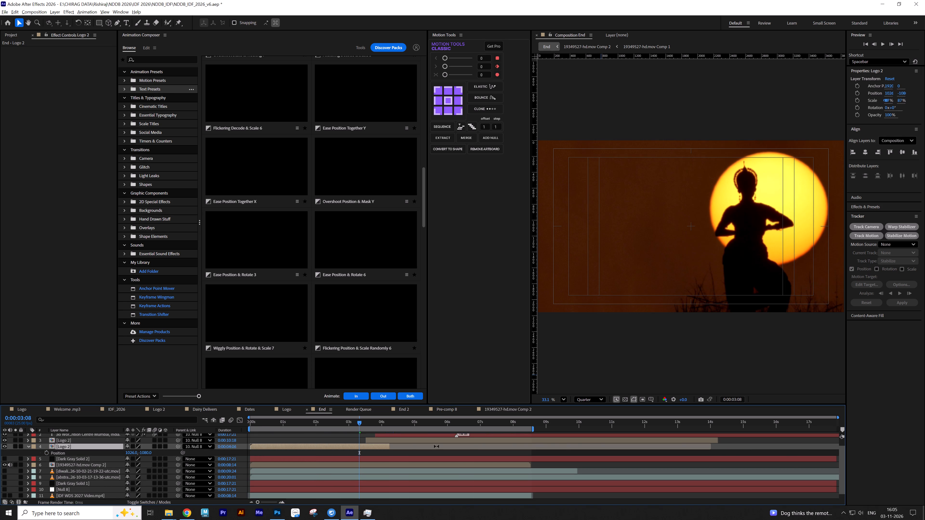
{"action": "left_click_drag", "start_coordinate": [436, 446], "coordinate": [725, 446]}
Delete the other Logo 2 layer, the one that starts at about 3.5 seconds.
{"action": "left_click", "coordinate": [632, 439]}
{"action": "key", "text": "Delete"}
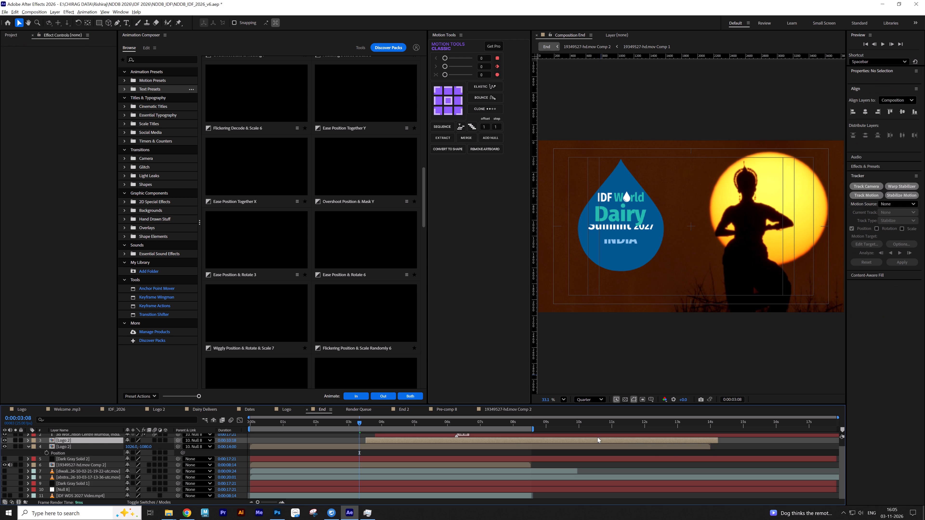
Review the remaining Logo 2 layer's build animation over the first two seconds, stopping at about 0:00:01:12 with the layer selected.
{"action": "left_click_drag", "start_coordinate": [324, 426], "coordinate": [295, 426]}
{"action": "left_click_drag", "start_coordinate": [283, 425], "coordinate": [271, 430]}
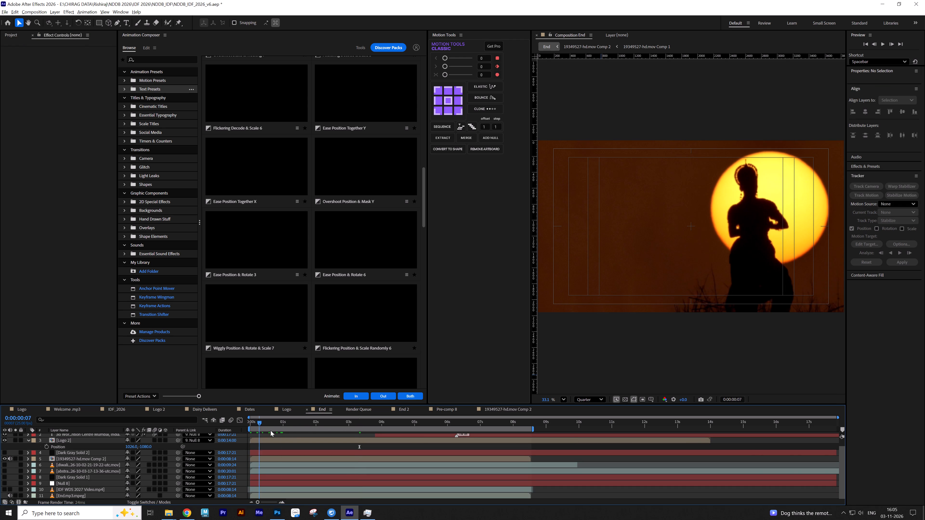
{"action": "left_click_drag", "start_coordinate": [271, 430], "coordinate": [297, 436]}
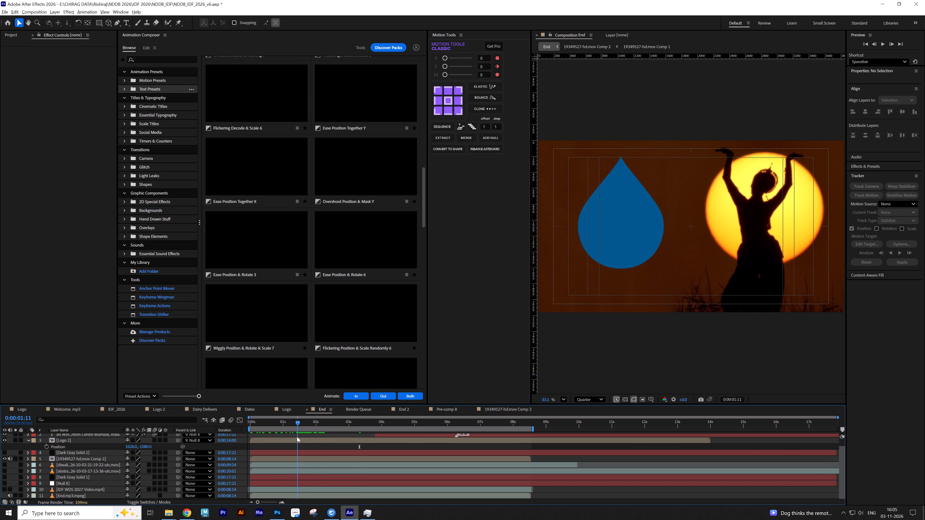
{"action": "left_click_drag", "start_coordinate": [297, 436], "coordinate": [307, 437]}
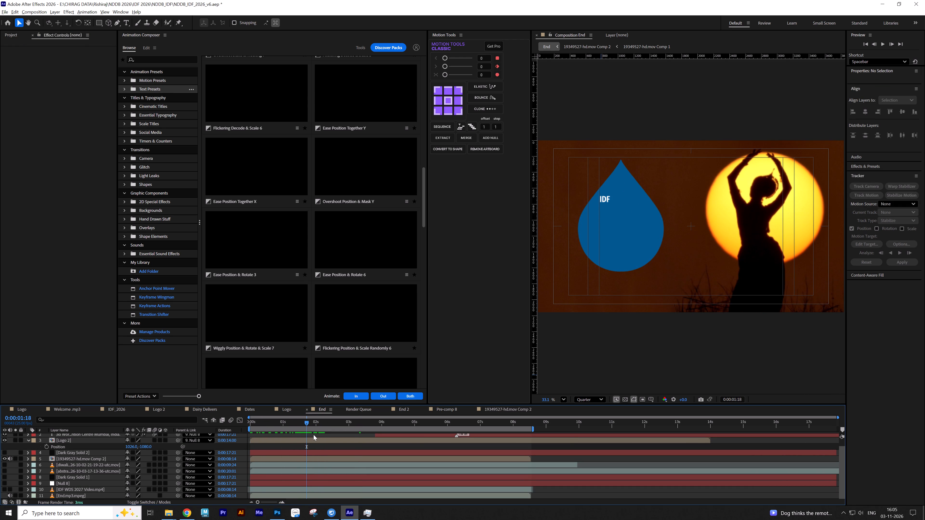
{"action": "left_click", "coordinate": [297, 439]}
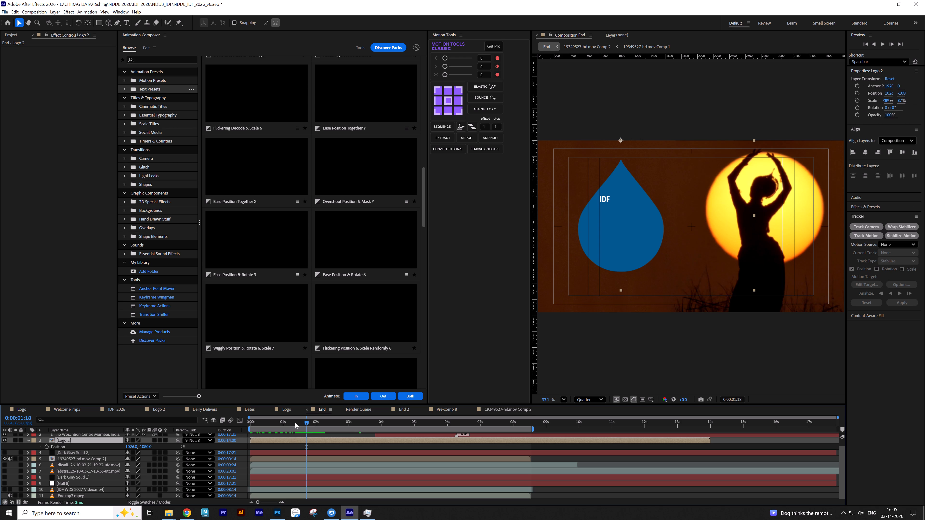
{"action": "left_click_drag", "start_coordinate": [294, 422], "coordinate": [301, 427]}
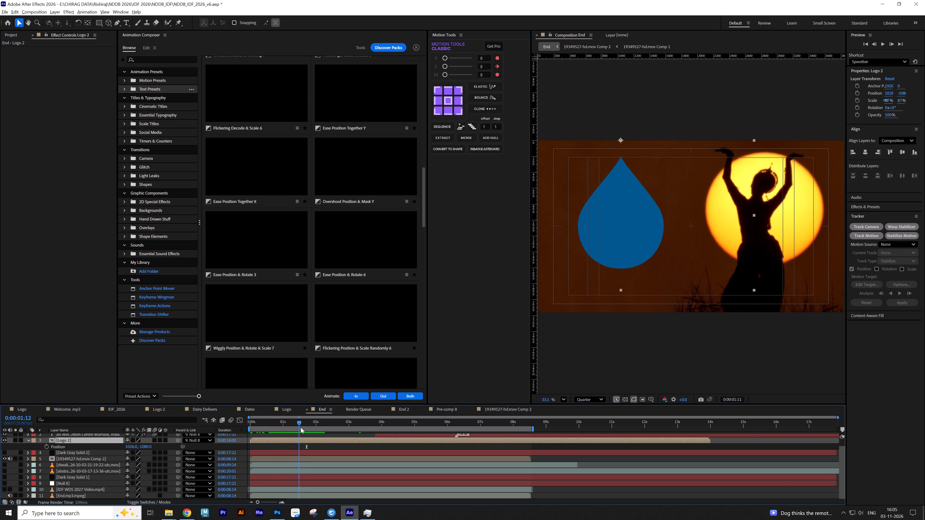
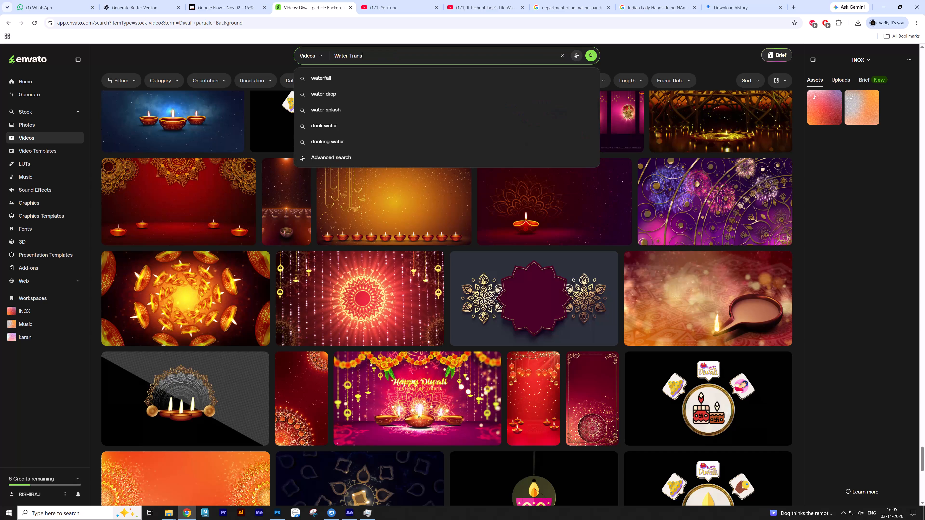
Search the stock videos for Water Transition and download the Abstract Fluid Wave Transitions for Reveal Effects clip into the Videos folder.
{"action": "type", "text": "ition"}
{"action": "key", "text": "Return"}
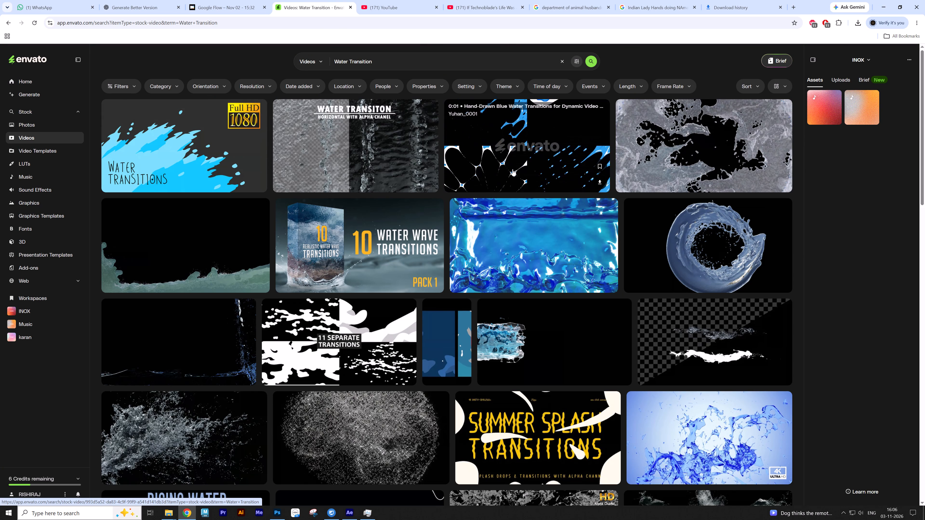
{"action": "scroll", "coordinate": [498, 197], "scroll_direction": "down", "scroll_amount": 4}
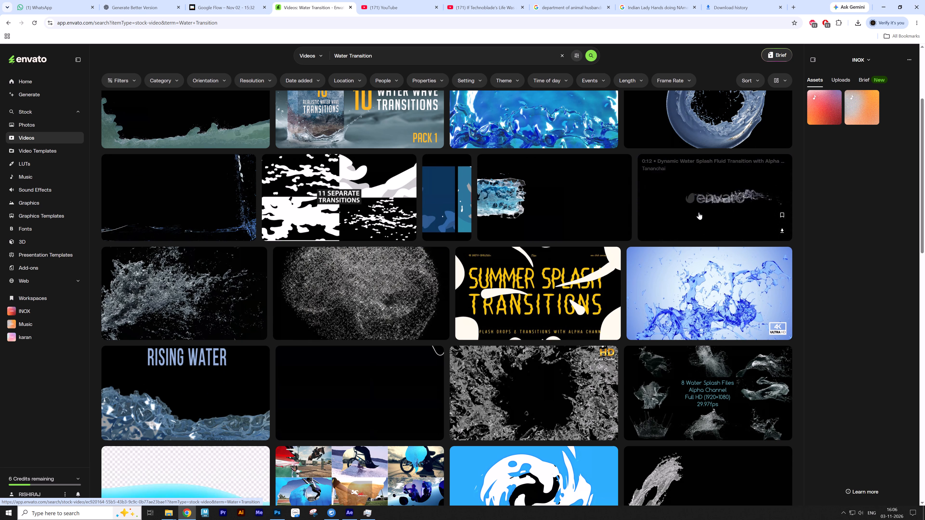
{"action": "scroll", "coordinate": [403, 284], "scroll_direction": "down", "scroll_amount": 5}
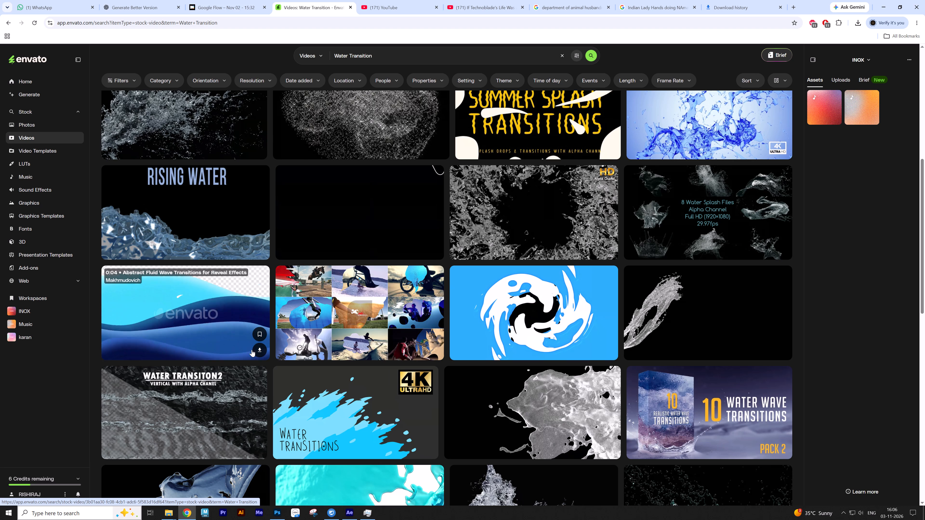
{"action": "left_click", "coordinate": [258, 349]}
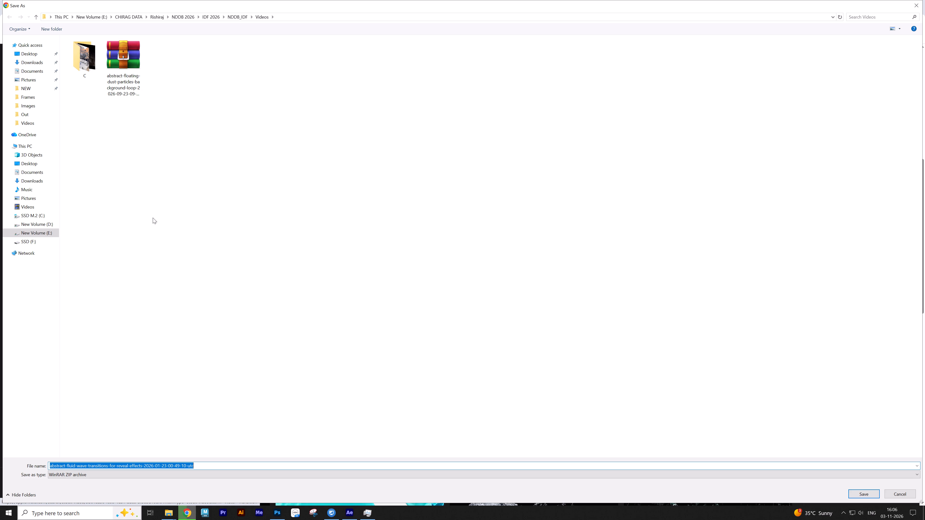
{"action": "left_click", "coordinate": [852, 496]}
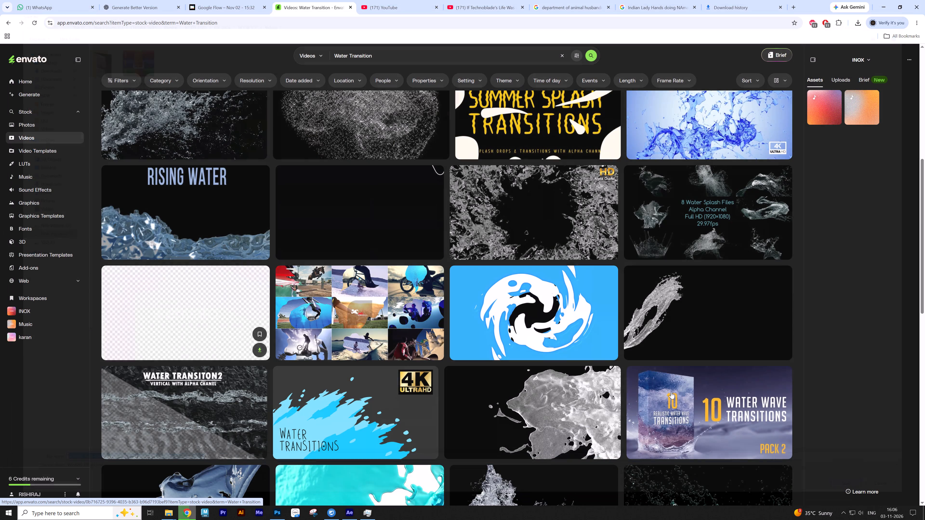
Browse further through the Water Transition results for other suitable water reveal clips.
{"action": "scroll", "coordinate": [808, 368], "scroll_direction": "down", "scroll_amount": 8}
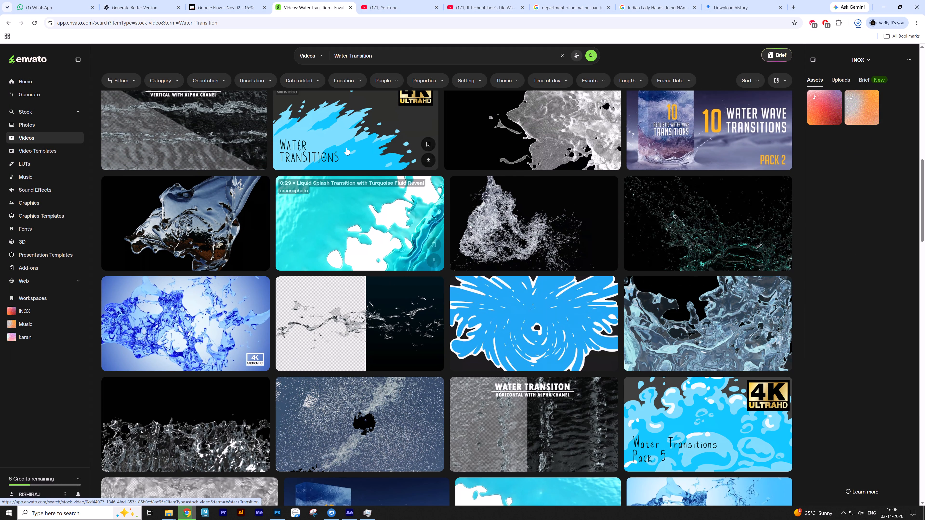
{"action": "scroll", "coordinate": [346, 148], "scroll_direction": "down", "scroll_amount": 6}
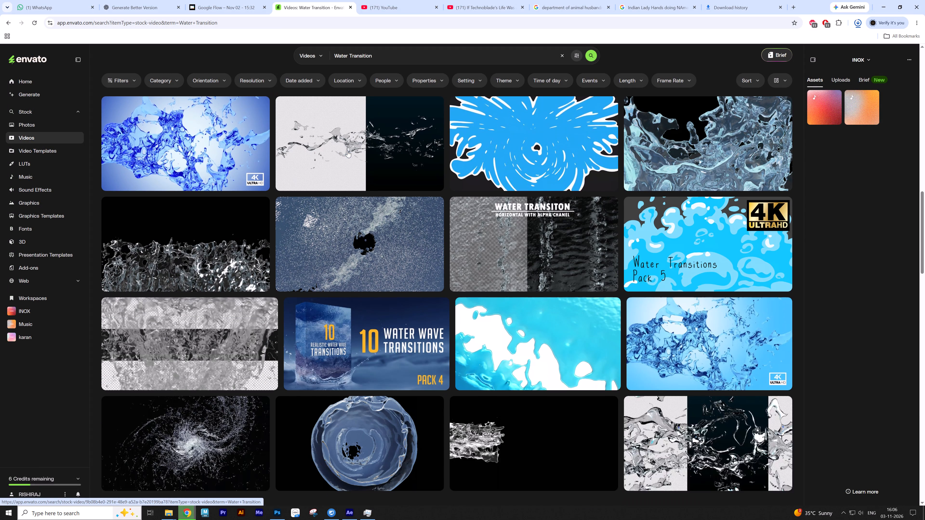
{"action": "scroll", "coordinate": [386, 371], "scroll_direction": "down", "scroll_amount": 7}
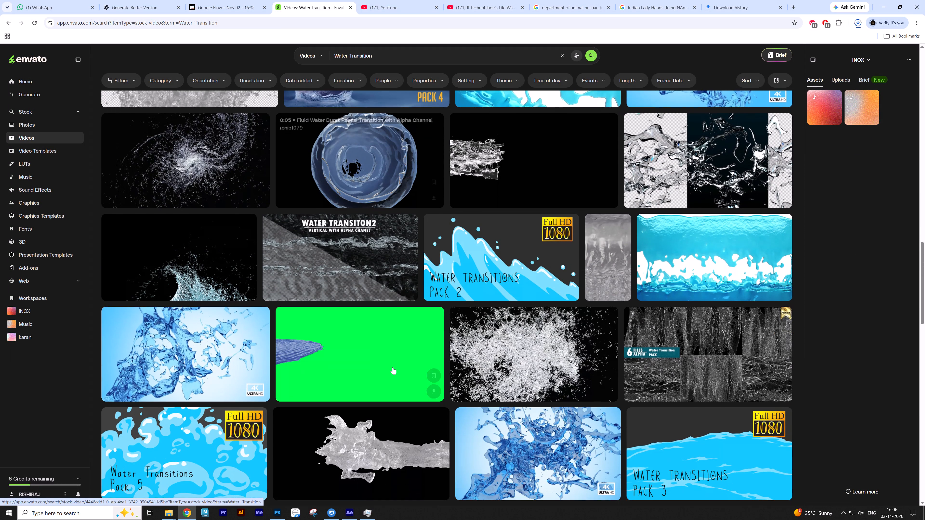
{"action": "scroll", "coordinate": [394, 360], "scroll_direction": "down", "scroll_amount": 7}
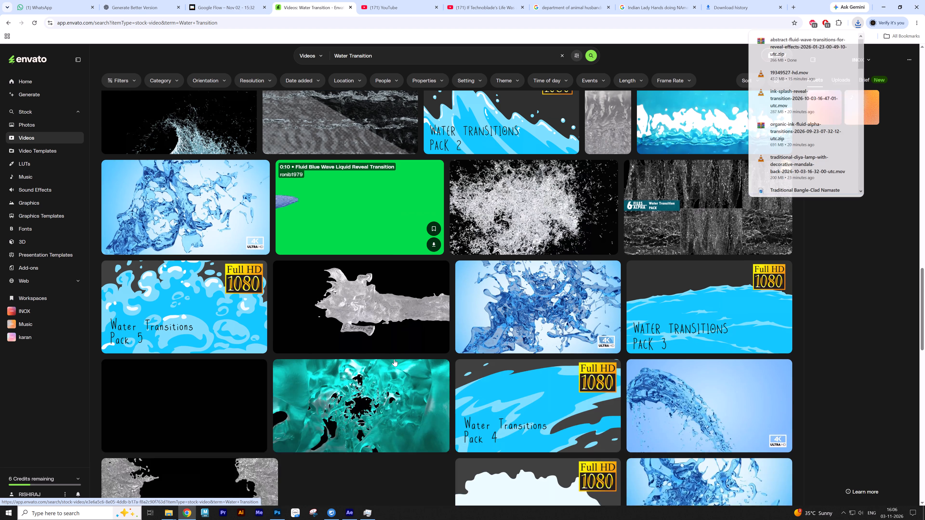
{"action": "scroll", "coordinate": [396, 357], "scroll_direction": "down", "scroll_amount": 7}
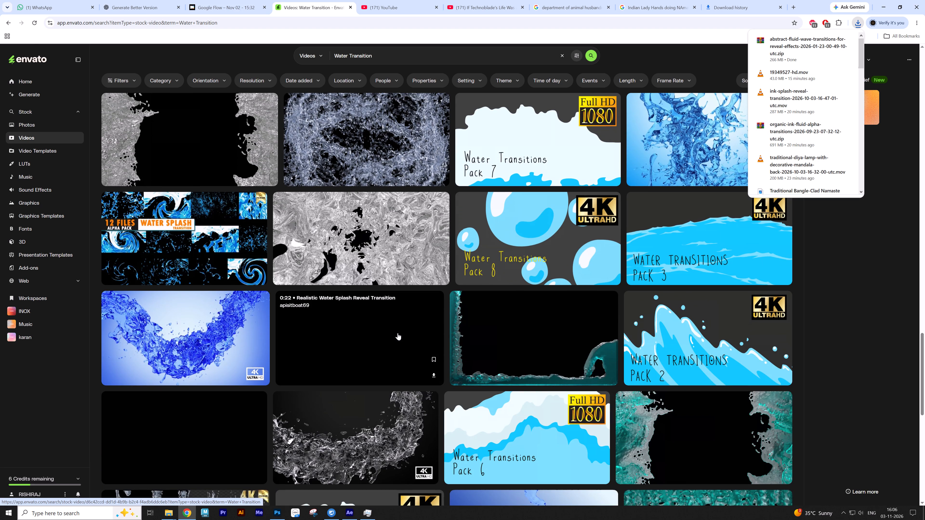
Switch to After Effects and open the Logo 2 precomp from the End composition at about 0:00:01:12.
{"action": "key", "text": "alt+Tab"}
{"action": "left_click", "coordinate": [619, 242]}
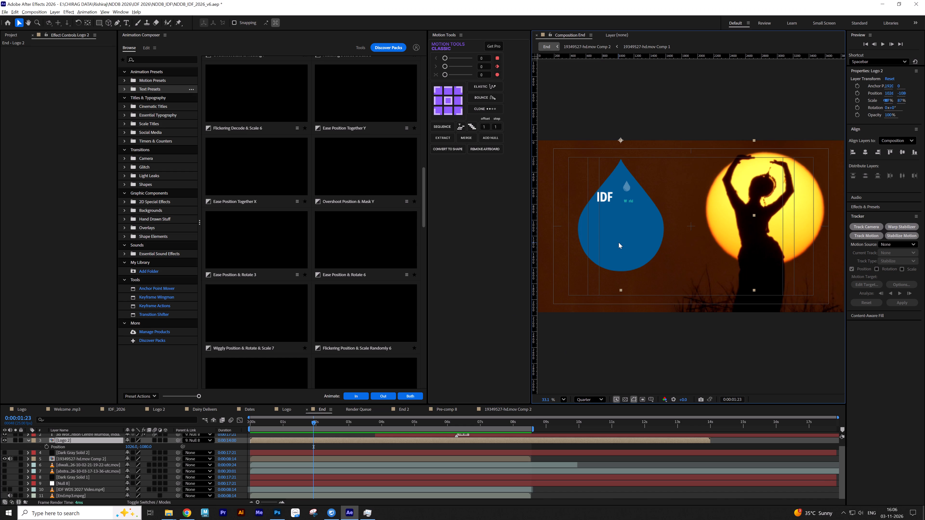
{"action": "left_click", "coordinate": [309, 444]}
{"action": "left_click", "coordinate": [304, 438]}
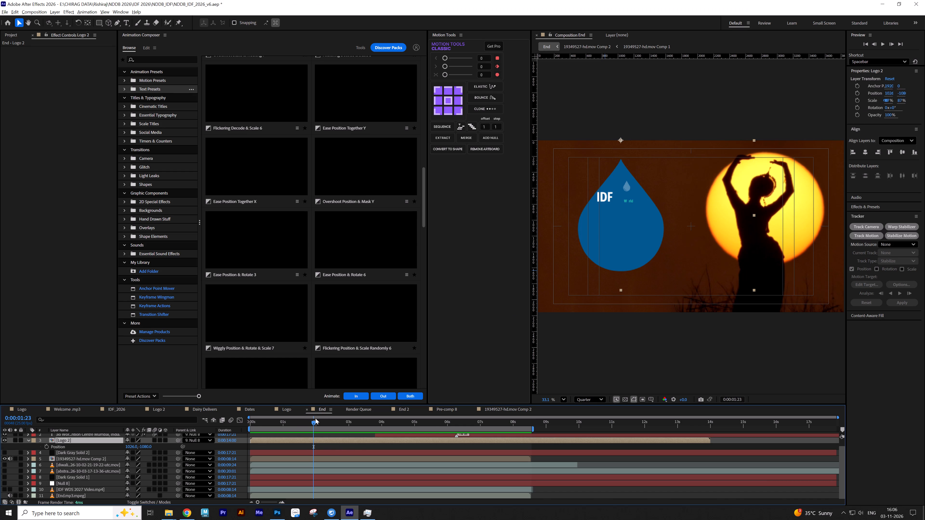
{"action": "left_click_drag", "start_coordinate": [310, 424], "coordinate": [299, 427]}
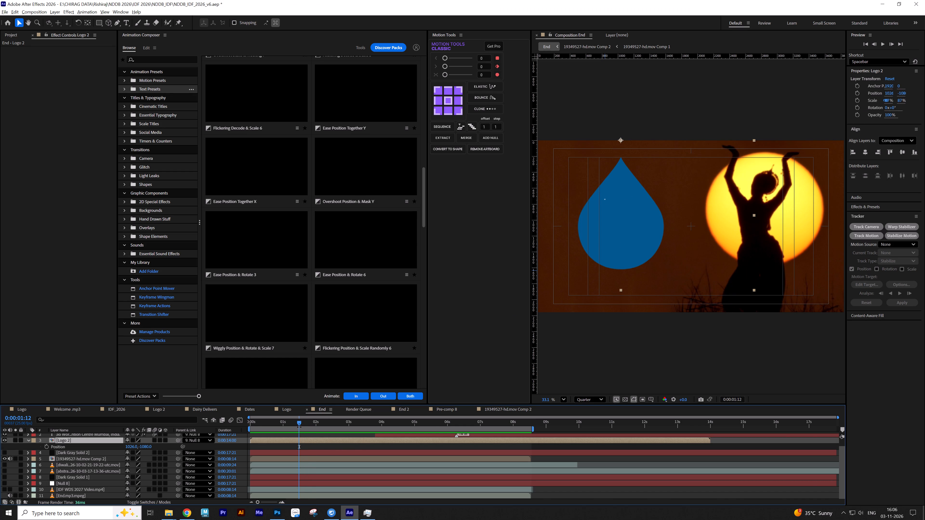
{"action": "key", "text": "u"}
{"action": "key", "text": "u"}
{"action": "double_click", "coordinate": [306, 441]}
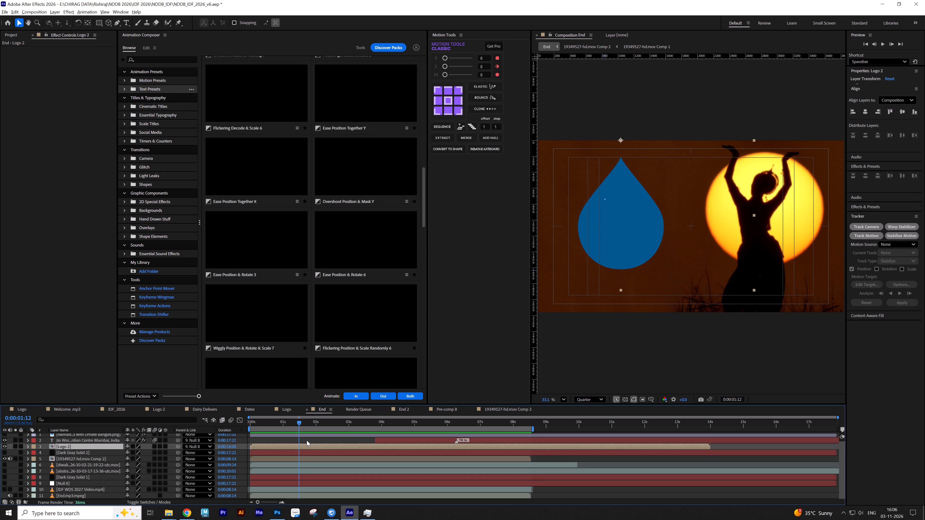
{"action": "left_click", "coordinate": [307, 441]}
{"action": "double_click", "coordinate": [306, 445]}
Reveal the keyframes in Logo 2 and delete the first two Position keyframes of the Null 1 layer.
{"action": "left_click", "coordinate": [310, 467]}
{"action": "key", "text": "u"}
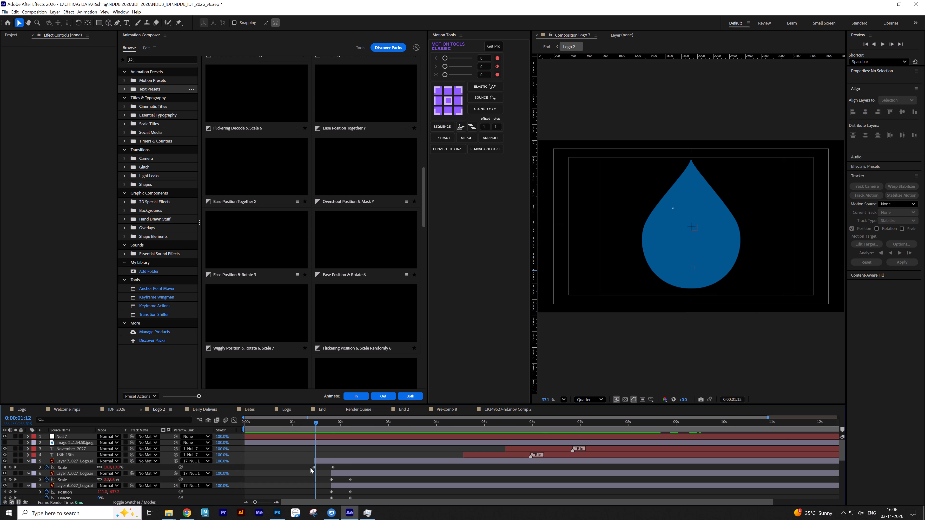
{"action": "scroll", "coordinate": [310, 467], "scroll_direction": "down", "scroll_amount": 9}
{"action": "left_click_drag", "start_coordinate": [330, 484], "coordinate": [228, 495]}
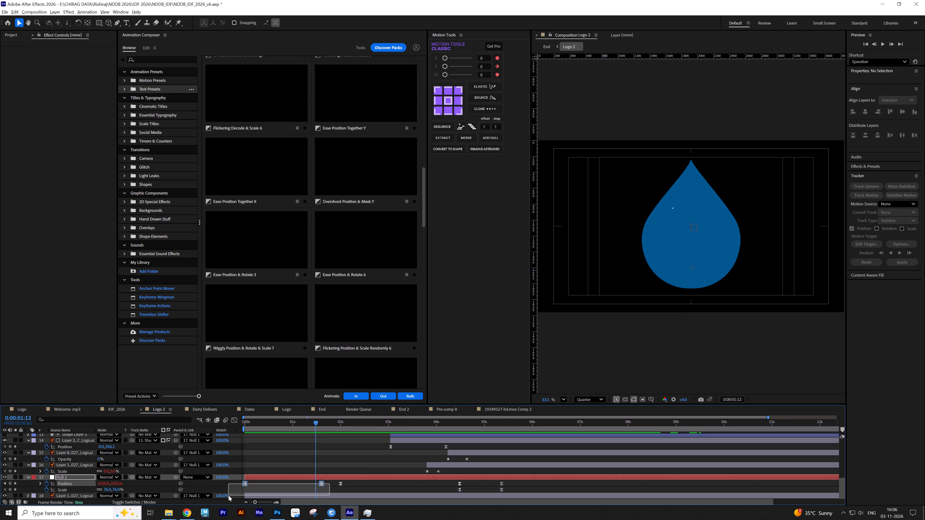
{"action": "left_click_drag", "start_coordinate": [228, 495], "coordinate": [228, 495]}
{"action": "key", "text": "Delete"}
{"action": "left_click", "coordinate": [332, 461]}
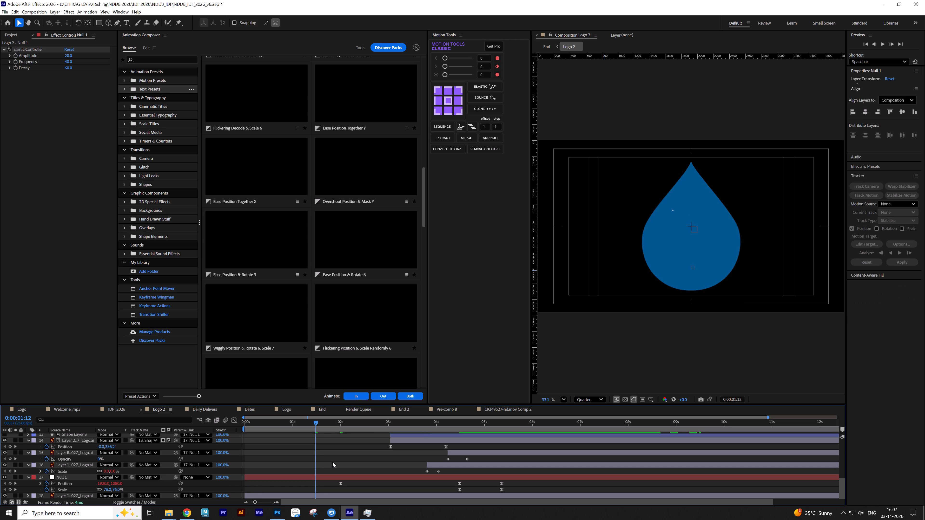
Check the Logo 2 animation between about 0:00:01:11 and 0:00:01:22, then return to the End composition at 0:00:01:11.
{"action": "left_click_drag", "start_coordinate": [317, 422], "coordinate": [328, 430]}
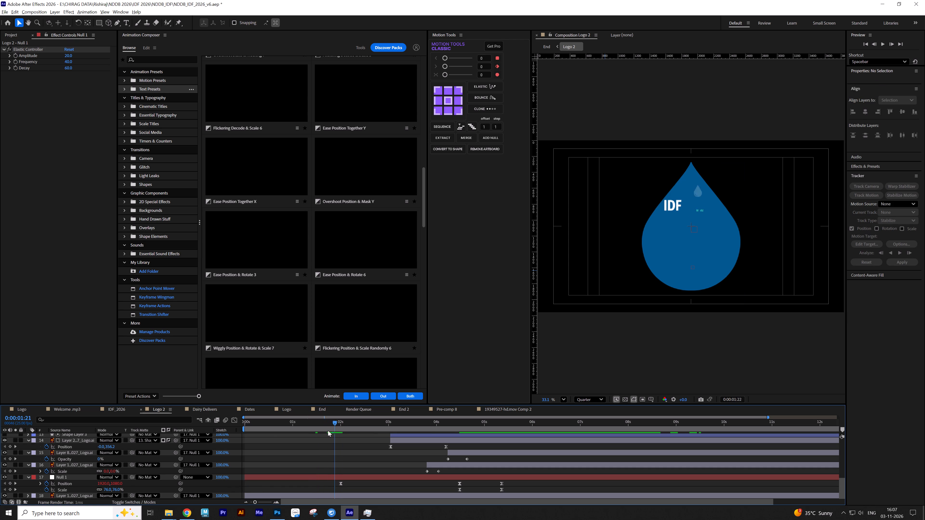
{"action": "left_click_drag", "start_coordinate": [328, 430], "coordinate": [315, 434]}
{"action": "key", "text": "Tab"}
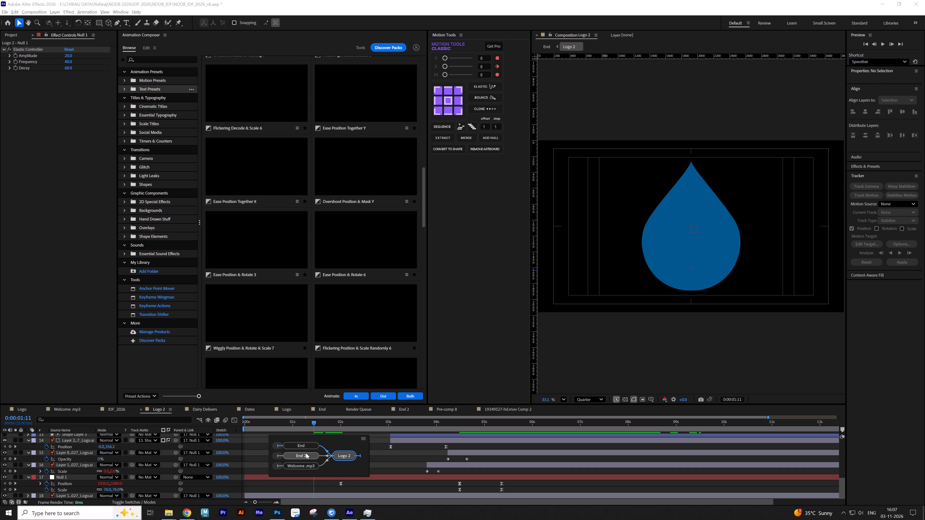
{"action": "left_click", "coordinate": [306, 446]}
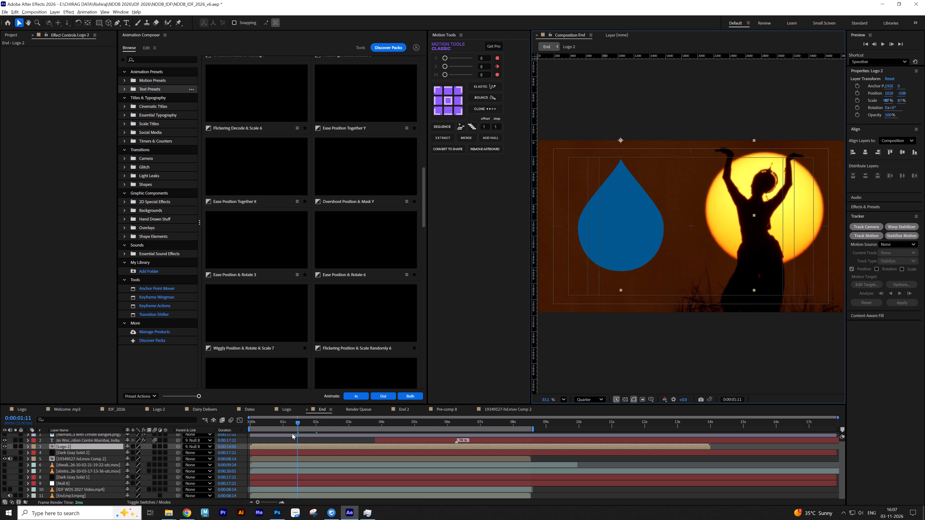
Draw a rectangular mask around the blue drop on the Logo 2 layer and keyframe its Mask Path at 0:00:01:11.
{"action": "left_click", "coordinate": [100, 23]}
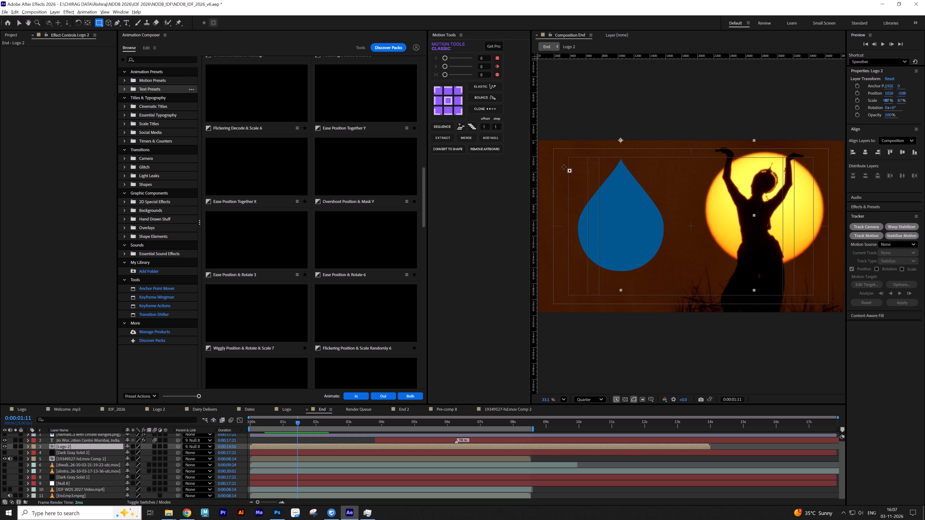
{"action": "left_click_drag", "start_coordinate": [568, 149], "coordinate": [624, 209]}
{"action": "left_click_drag", "start_coordinate": [624, 209], "coordinate": [678, 289]}
{"action": "key", "text": "v"}
{"action": "left_click_drag", "start_coordinate": [709, 167], "coordinate": [513, 116]}
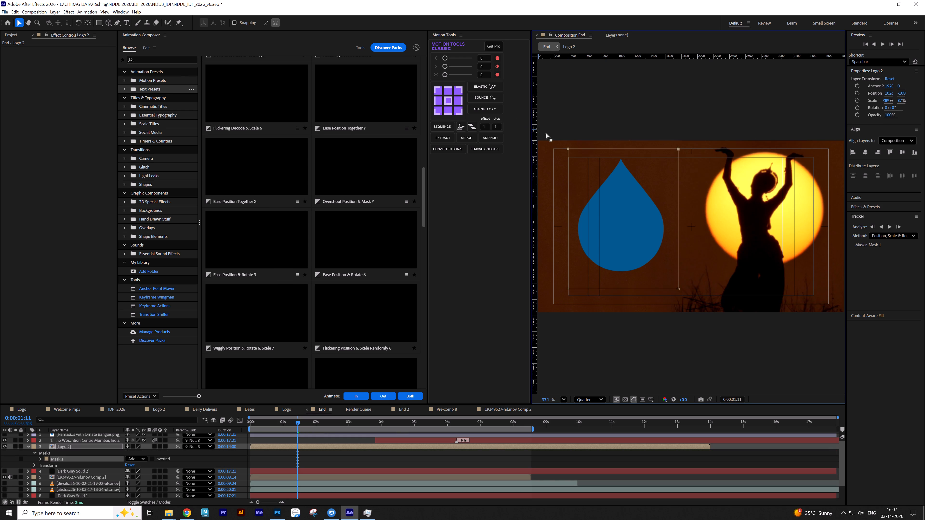
{"action": "left_click", "coordinate": [567, 149]}
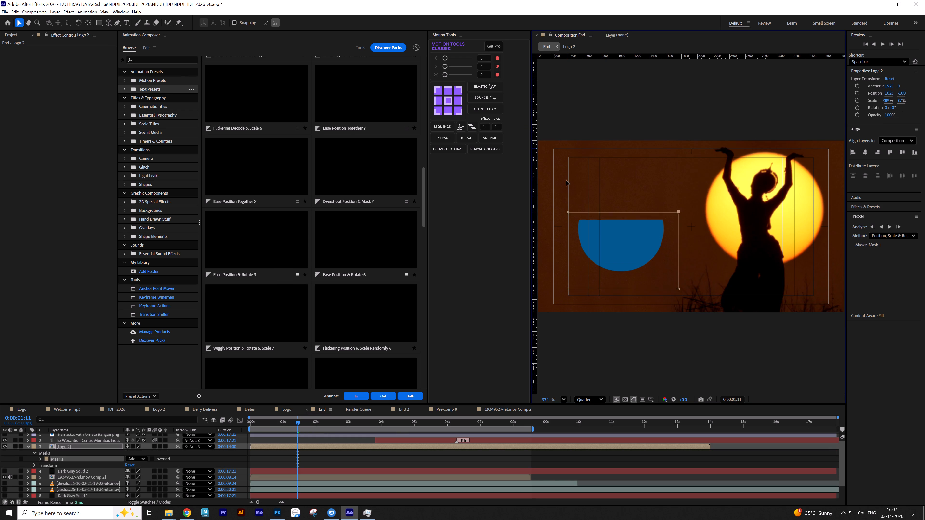
{"action": "key", "text": "m"}
{"action": "left_click", "coordinate": [53, 461]}
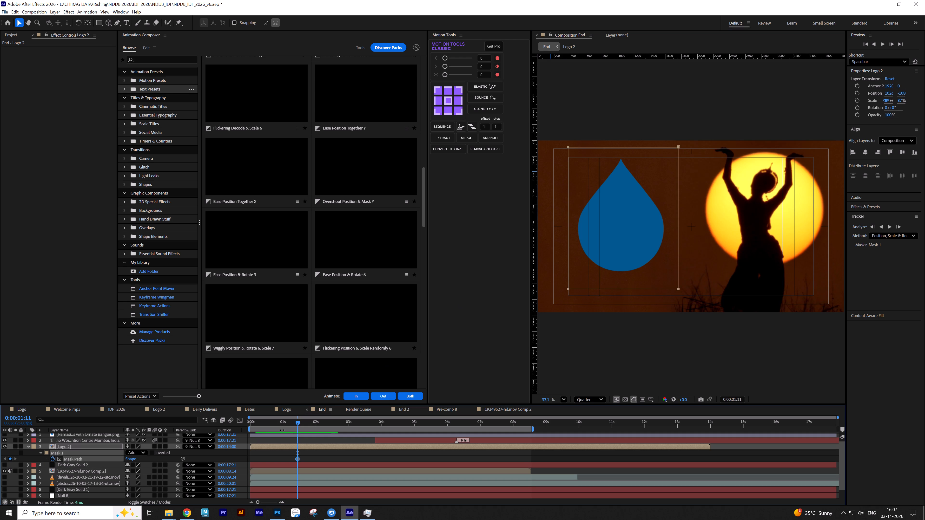
At 0:00:00:00, lower the mask's top edge to just above its bottom edge so the drop is fully hidden.
{"action": "left_click_drag", "start_coordinate": [286, 426], "coordinate": [200, 426]}
{"action": "left_click_drag", "start_coordinate": [257, 425], "coordinate": [222, 424]}
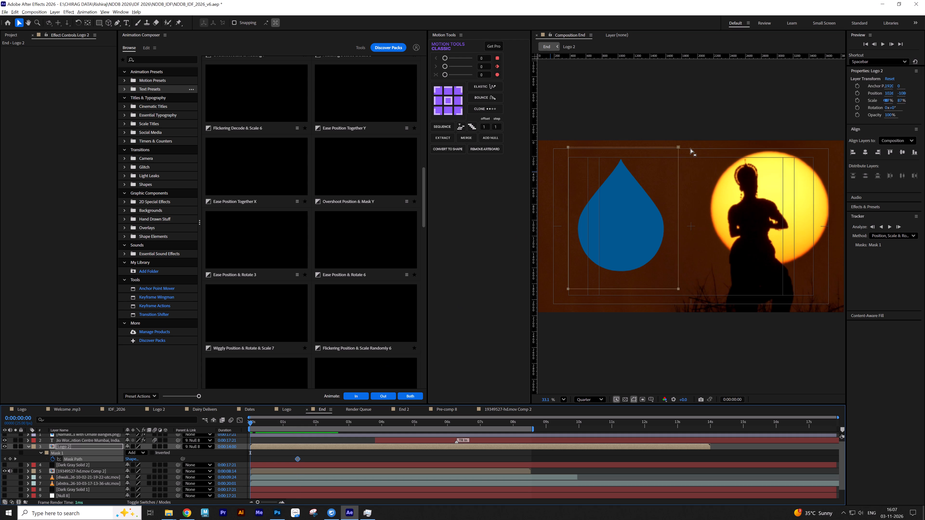
{"action": "left_click_drag", "start_coordinate": [690, 157], "coordinate": [535, 116]}
{"action": "left_click_drag", "start_coordinate": [566, 147], "coordinate": [567, 256]}
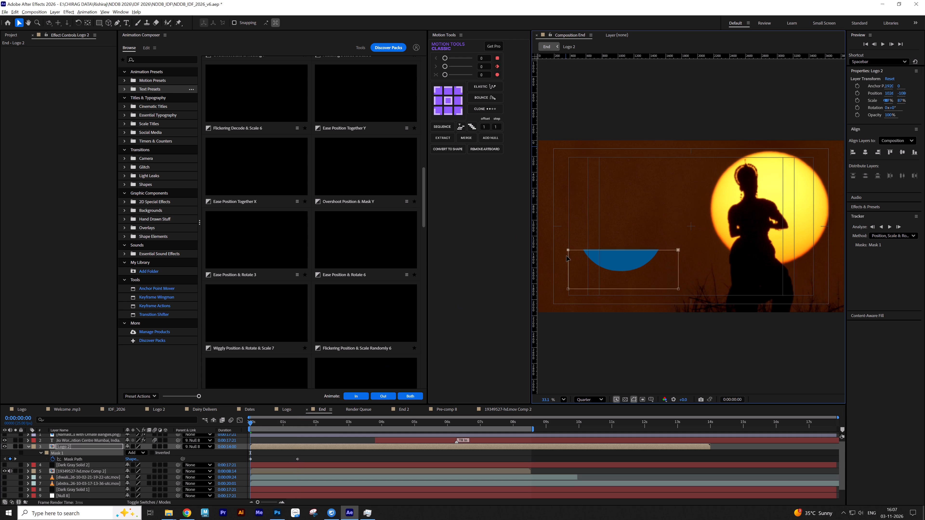
{"action": "left_click_drag", "start_coordinate": [567, 256], "coordinate": [568, 285]}
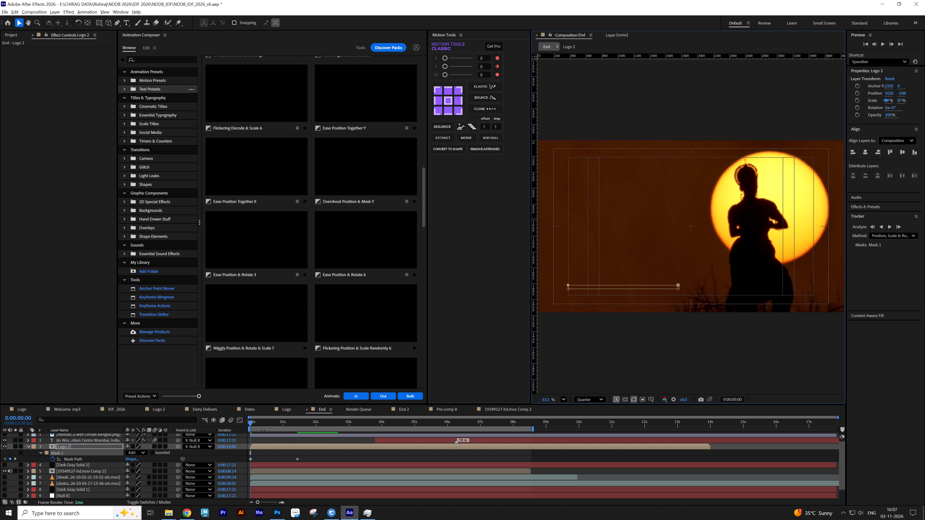
Apply the Wave Warp effect to the Logo 2 layer with the playhead at 0:00:00:19, and hide the layer controls.
{"action": "left_click_drag", "start_coordinate": [268, 423], "coordinate": [276, 424]}
{"action": "left_click", "coordinate": [312, 460]}
{"action": "left_click", "coordinate": [312, 448]}
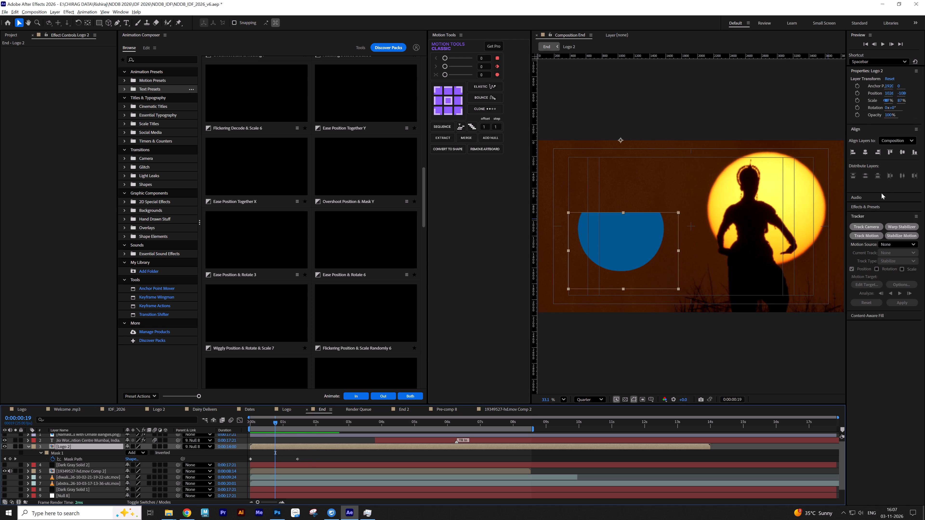
{"action": "left_click", "coordinate": [872, 206]}
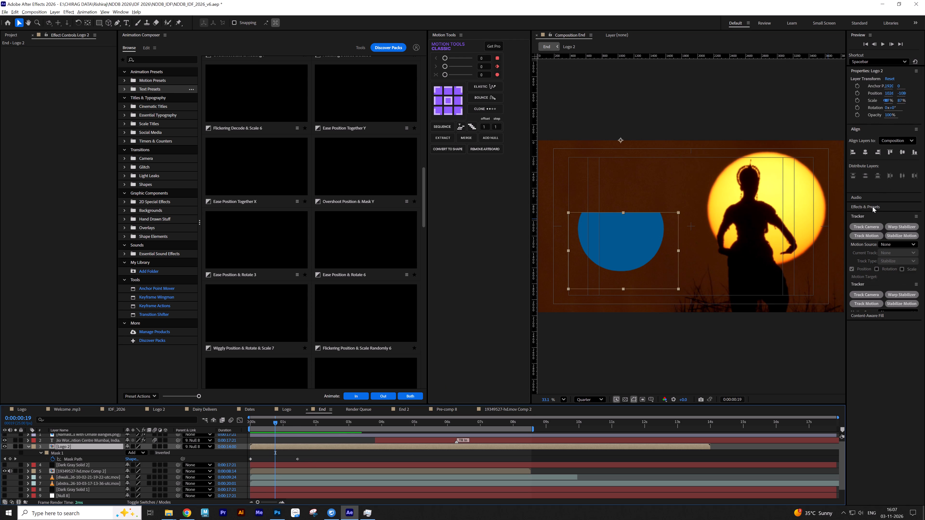
{"action": "left_click", "coordinate": [874, 215]}
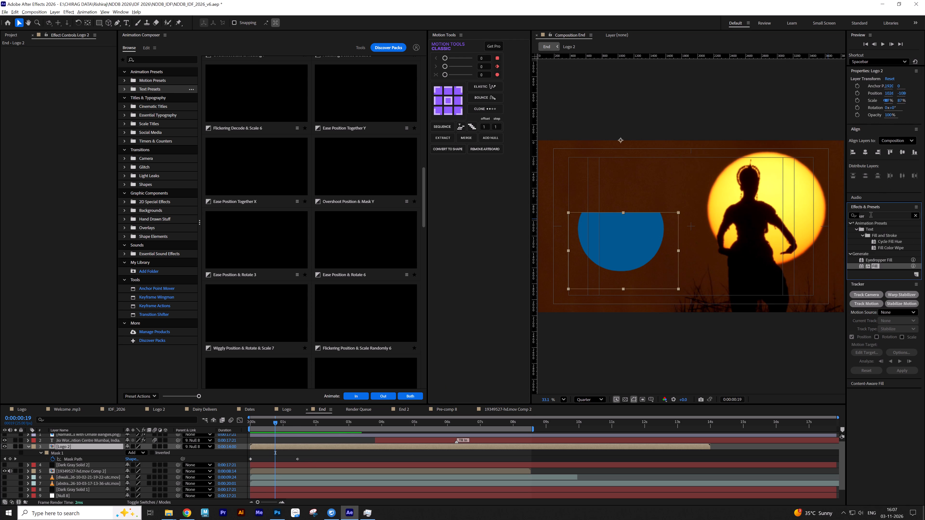
{"action": "left_click_drag", "start_coordinate": [870, 216], "coordinate": [845, 216]}
{"action": "type", "text": "wave"}
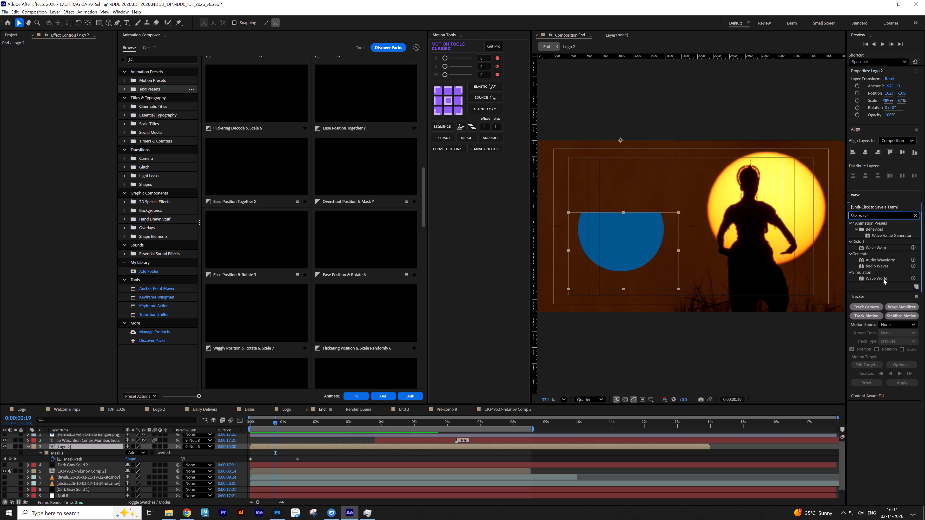
{"action": "left_click_drag", "start_coordinate": [884, 246], "coordinate": [632, 240]}
{"action": "key", "text": "ctrl+shift+h"}
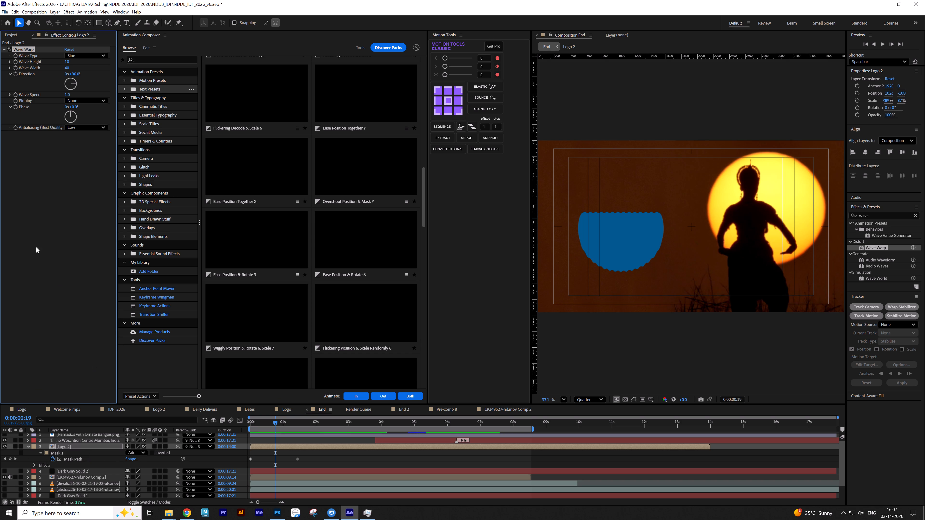
Set the Wave Width of the Wave Warp effect on Logo 2 to about 150 and show the layer controls again.
{"action": "left_click_drag", "start_coordinate": [68, 68], "coordinate": [282, 82]}
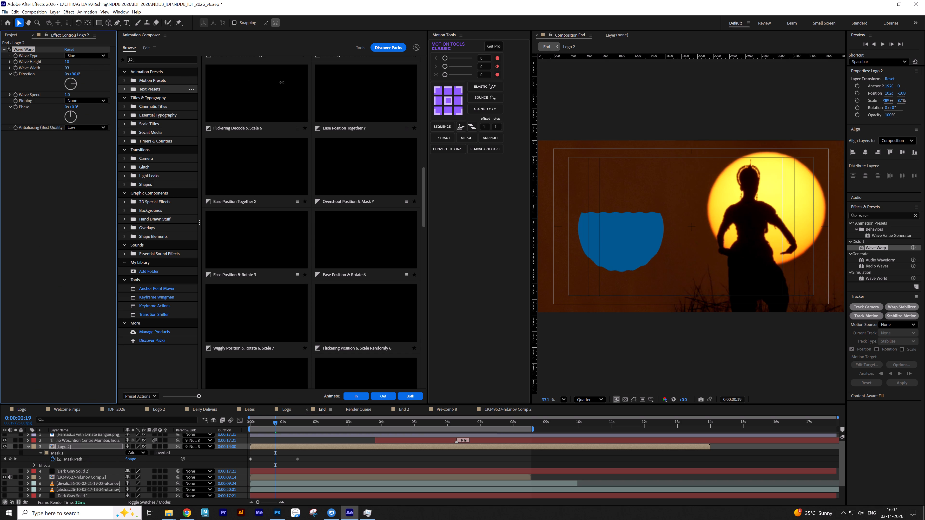
{"action": "left_click_drag", "start_coordinate": [282, 82], "coordinate": [509, 104]}
{"action": "left_click_drag", "start_coordinate": [509, 104], "coordinate": [507, 104]}
{"action": "key", "text": "ctrl+shift+h"}
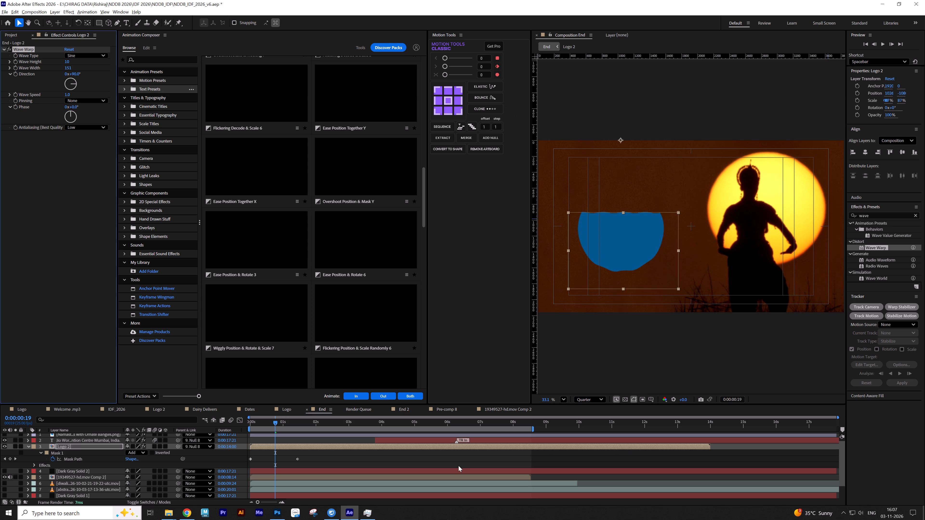
Easy-ease both Mask Path keyframes of Logo 2 and reshape their speed graph into an early peak with a long slow finish.
{"action": "left_click_drag", "start_coordinate": [308, 454], "coordinate": [236, 465]}
{"action": "key", "text": "F9"}
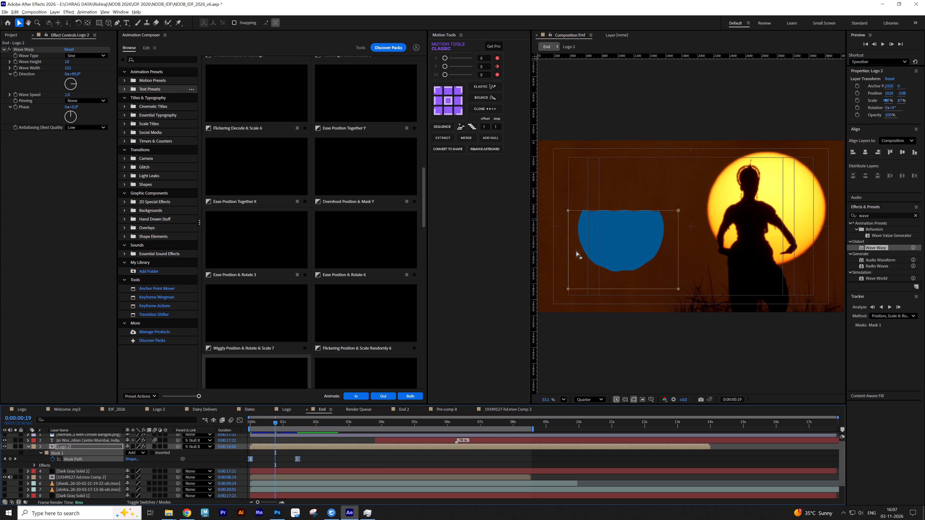
{"action": "left_click", "coordinate": [240, 418]}
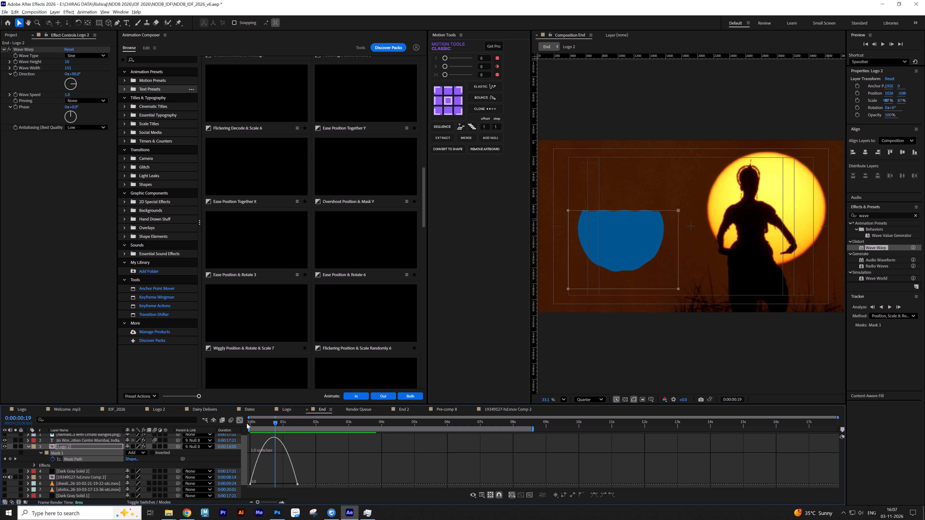
{"action": "left_click_drag", "start_coordinate": [345, 467], "coordinate": [272, 498]}
{"action": "left_click", "coordinate": [289, 484]}
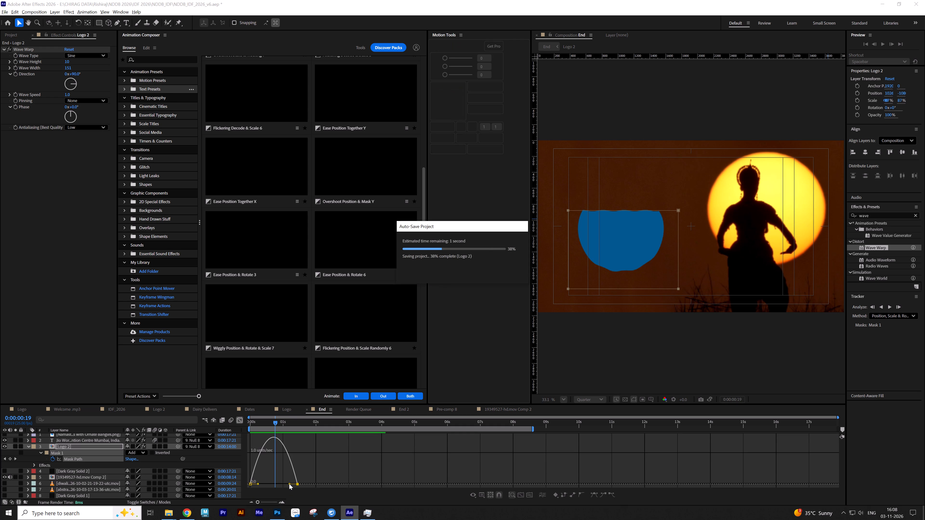
{"action": "left_click_drag", "start_coordinate": [289, 484], "coordinate": [260, 484]}
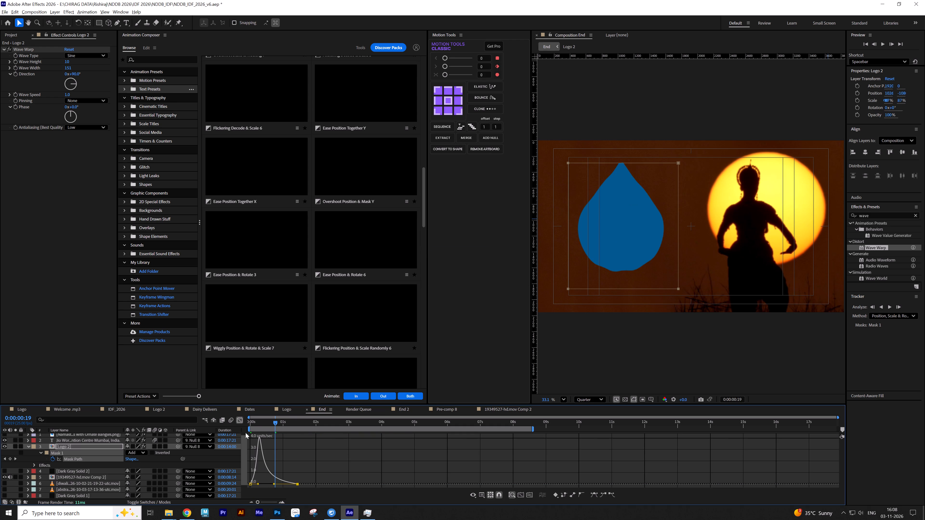
{"action": "left_click", "coordinate": [238, 419]}
{"action": "left_click", "coordinate": [291, 461]}
Keyframe Wave Warp's Wave Height at 0:00:00:17 and set it to 0 at 0:00:01:11.
{"action": "key", "text": "k"}
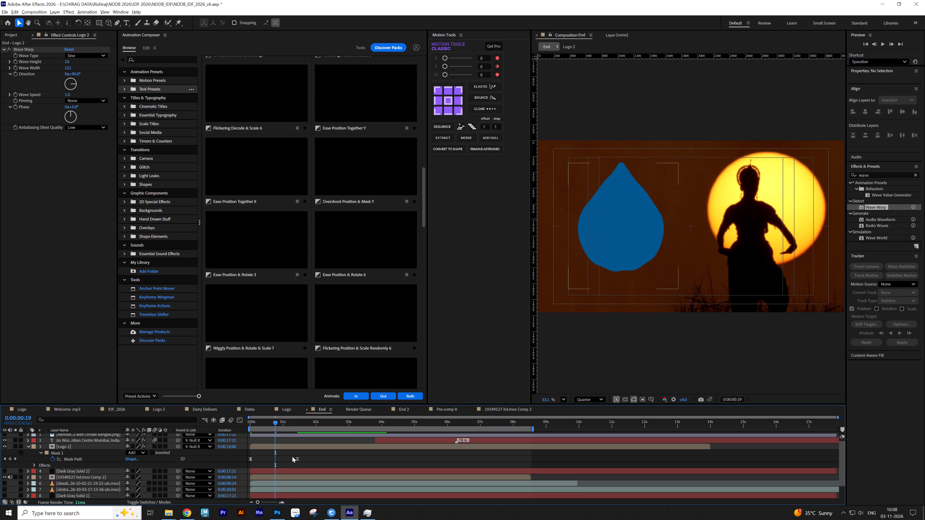
{"action": "left_click", "coordinate": [274, 424]}
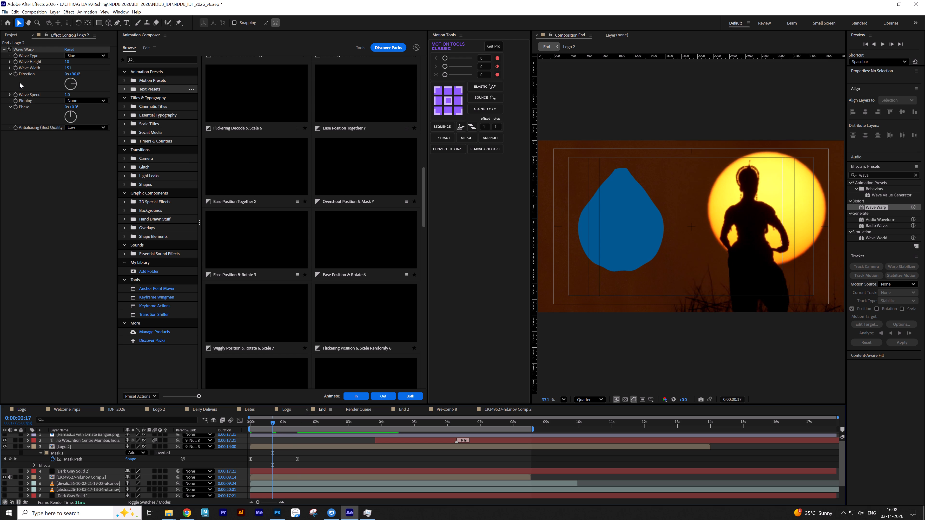
{"action": "left_click", "coordinate": [15, 61]}
{"action": "key", "text": "k"}
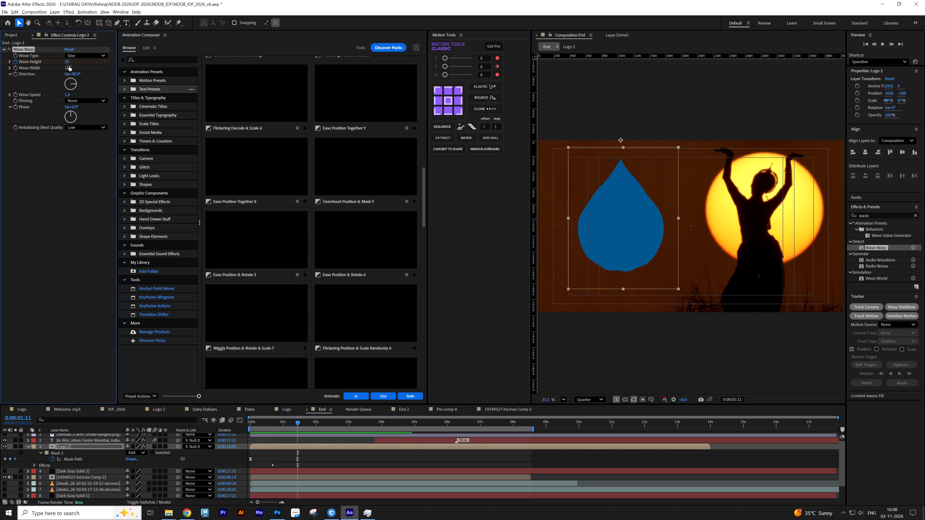
{"action": "left_click_drag", "start_coordinate": [69, 62], "coordinate": [54, 62]}
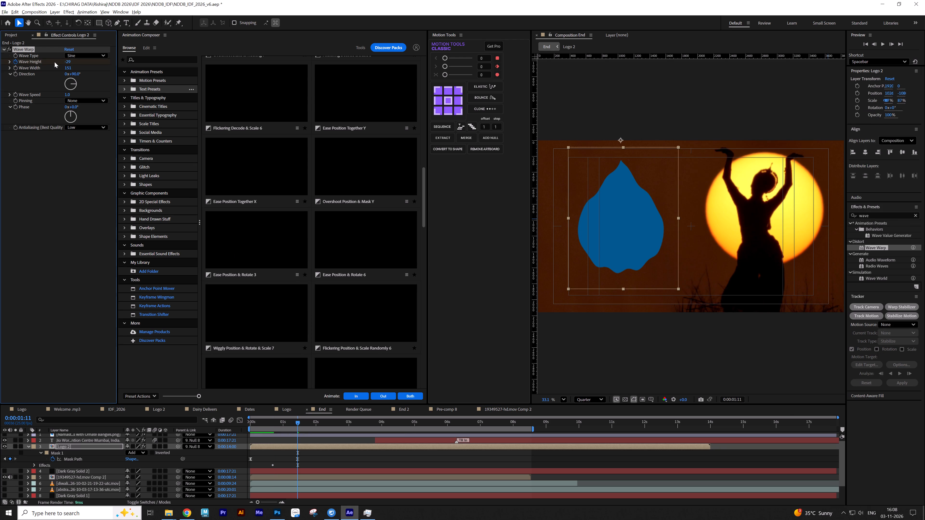
{"action": "left_click", "coordinate": [70, 64]}
{"action": "key", "text": "0"}
{"action": "key", "text": "Return"}
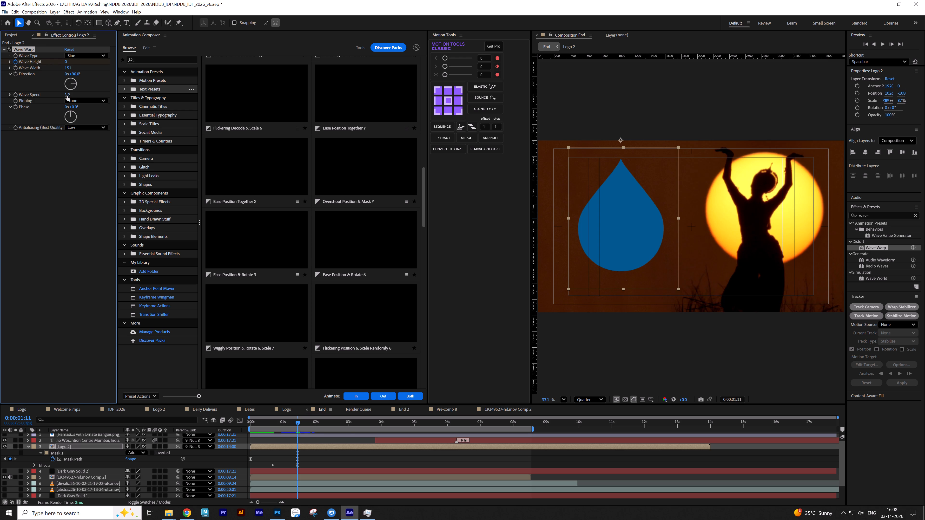
Preview the drop reveal from the start, and move Logo 2's last Mask Path keyframe out to about 0:00:02:00.
{"action": "key", "text": "j"}
{"action": "key", "text": "space"}
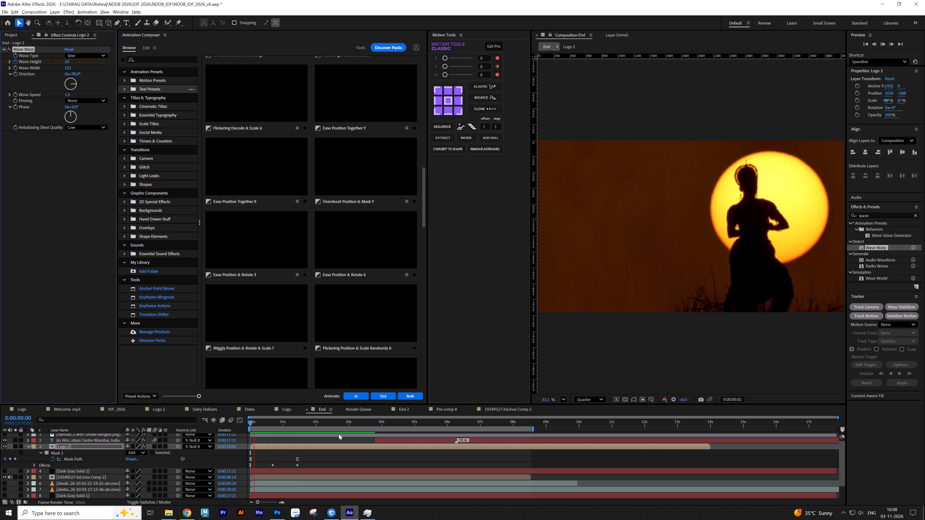
{"action": "key", "text": "space"}
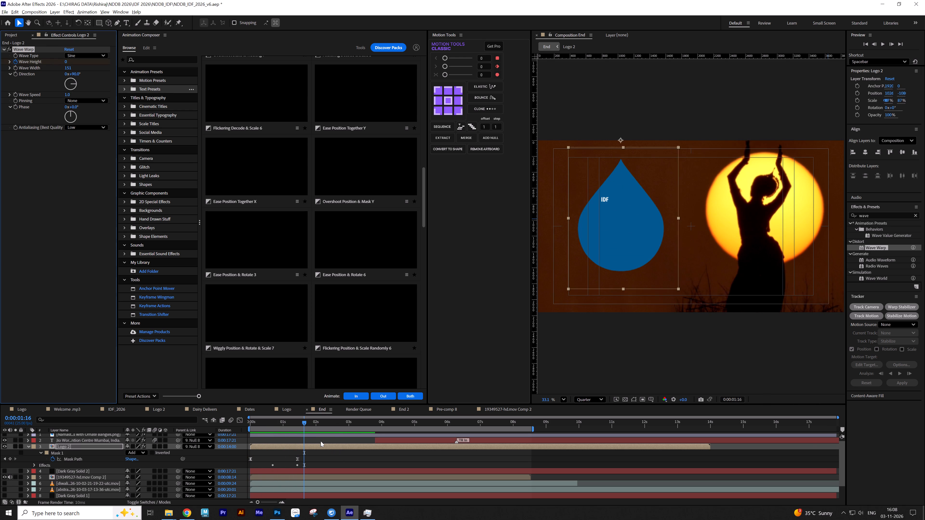
{"action": "left_click_drag", "start_coordinate": [256, 419], "coordinate": [242, 423]}
{"action": "key", "text": "space"}
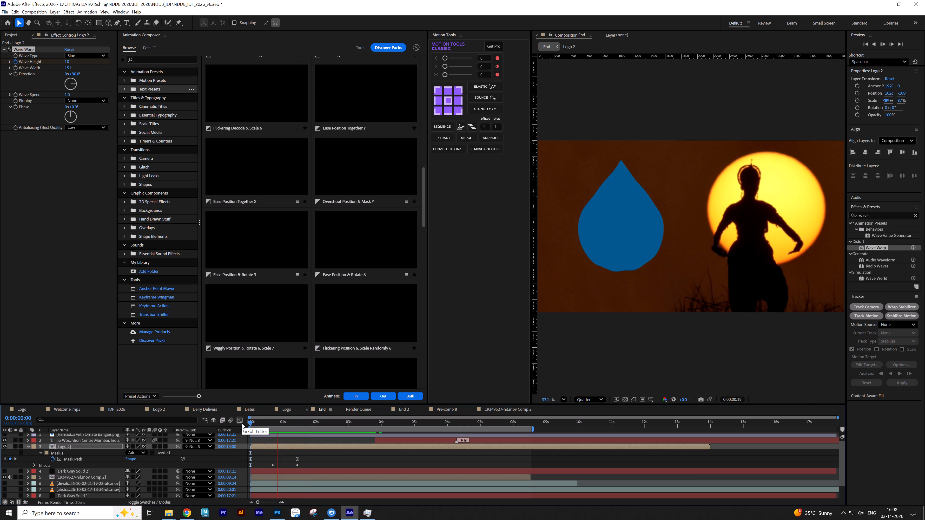
{"action": "key", "text": "space"}
{"action": "left_click", "coordinate": [312, 454]}
{"action": "left_click", "coordinate": [307, 444]}
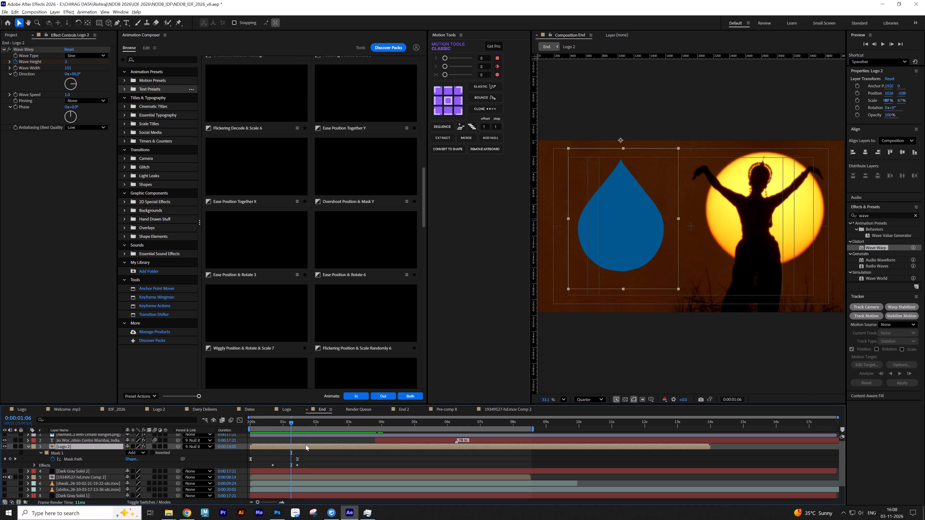
{"action": "key", "text": "u"}
{"action": "key", "text": "u"}
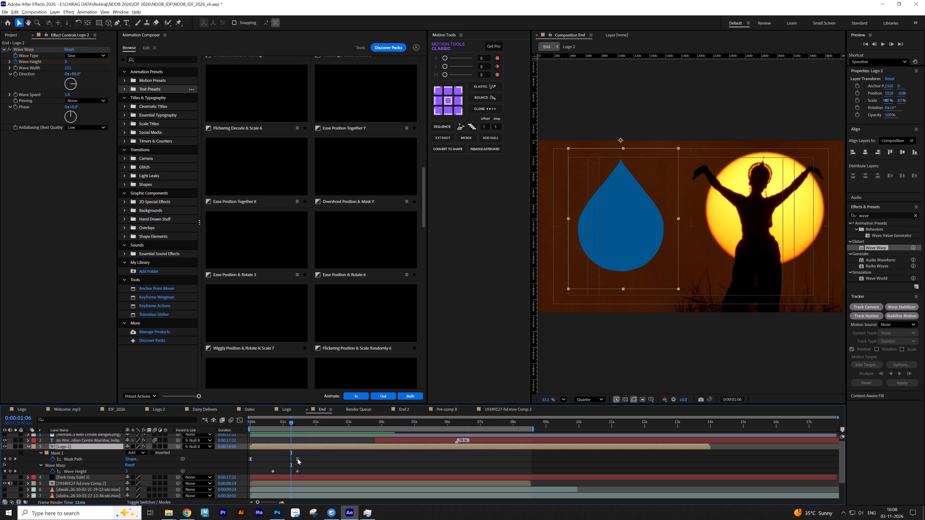
{"action": "left_click_drag", "start_coordinate": [297, 459], "coordinate": [316, 459]}
{"action": "left_click_drag", "start_coordinate": [325, 456], "coordinate": [246, 465]}
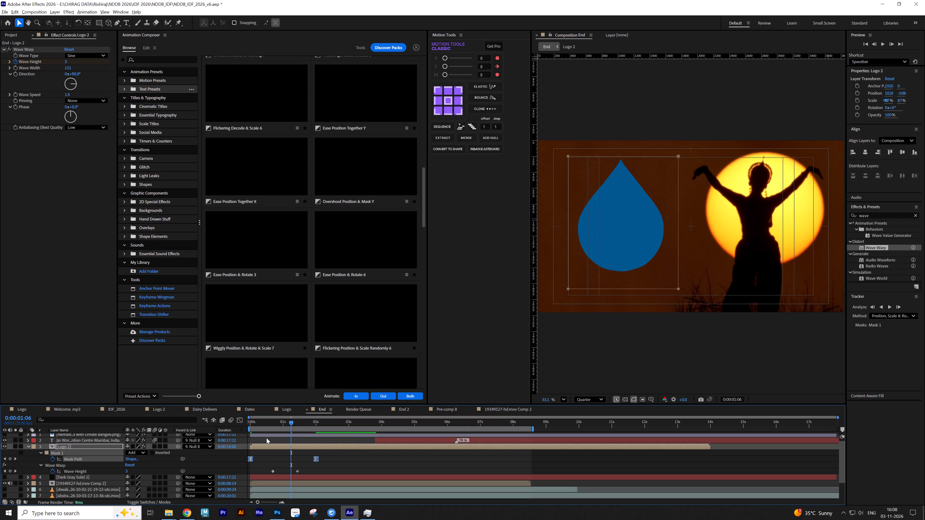
Replay the reveal and move the last Wave Height keyframe to about 0:00:02:00, in line with the last Mask Path keyframe.
{"action": "left_click_drag", "start_coordinate": [259, 423], "coordinate": [231, 422]}
{"action": "key", "text": "space"}
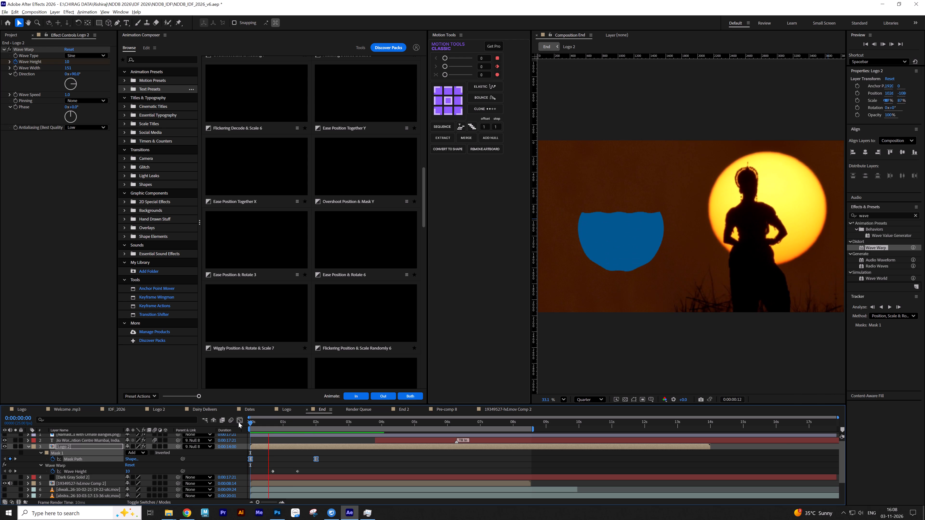
{"action": "key", "text": "space"}
{"action": "left_click_drag", "start_coordinate": [298, 471], "coordinate": [310, 471]}
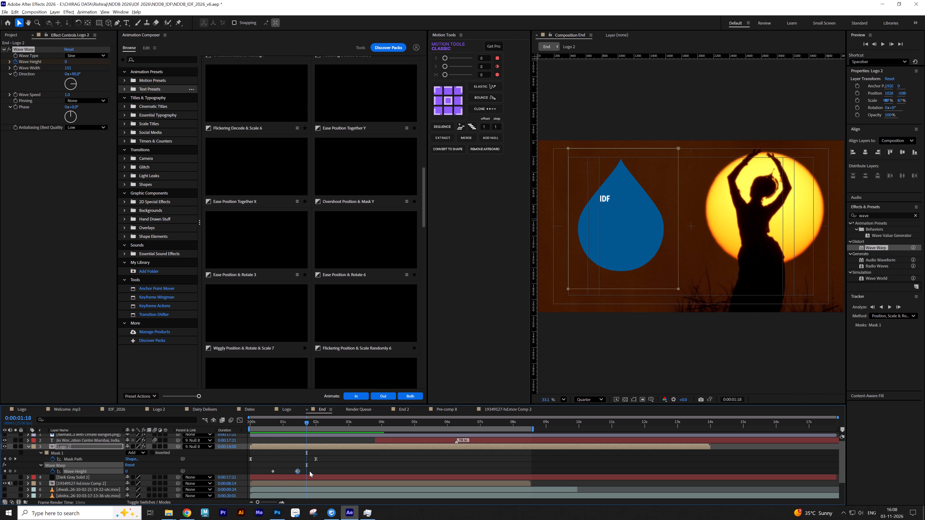
{"action": "left_click_drag", "start_coordinate": [310, 471], "coordinate": [316, 471]}
{"action": "left_click", "coordinate": [328, 468]}
Lower the system sound volume.
{"action": "left_click", "coordinate": [861, 513]}
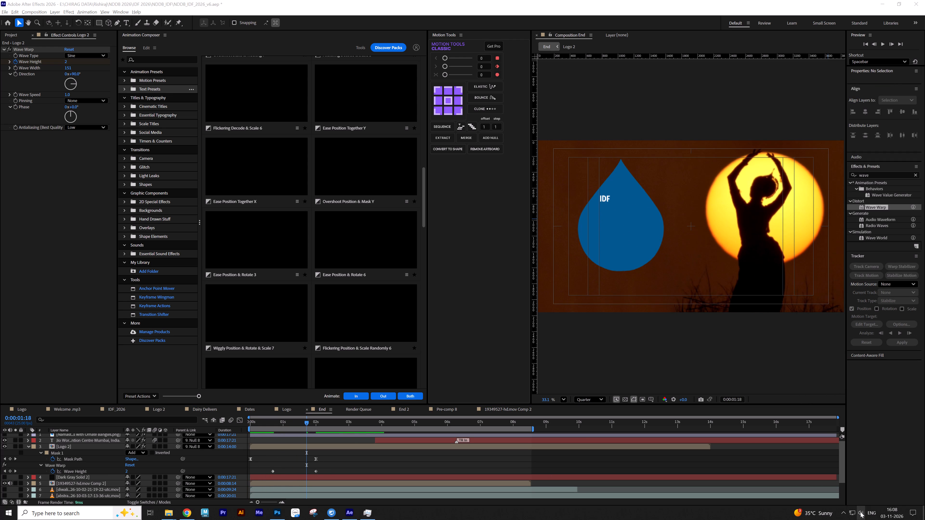
{"action": "scroll", "coordinate": [860, 512], "scroll_direction": "down", "scroll_amount": 10}
{"action": "left_click", "coordinate": [363, 462]}
Collapse the Logo 2 properties and play the End composition from 0:00:00:00 to check the drop's wavy fill.
{"action": "left_click_drag", "start_coordinate": [272, 426], "coordinate": [196, 426]}
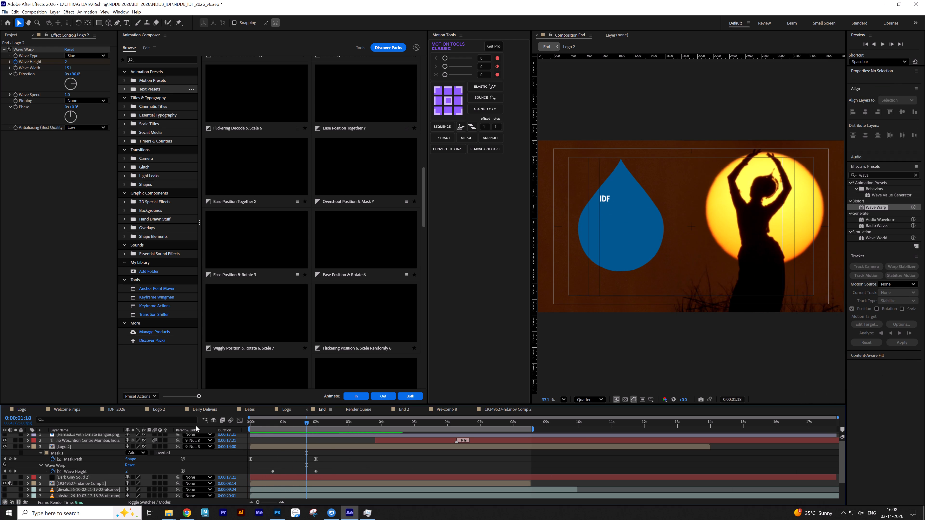
{"action": "left_click_drag", "start_coordinate": [255, 423], "coordinate": [205, 423]}
{"action": "left_click", "coordinate": [363, 462]}
{"action": "key", "text": "s"}
{"action": "key", "text": "s"}
{"action": "scroll", "coordinate": [361, 461], "scroll_direction": "down", "scroll_amount": 3}
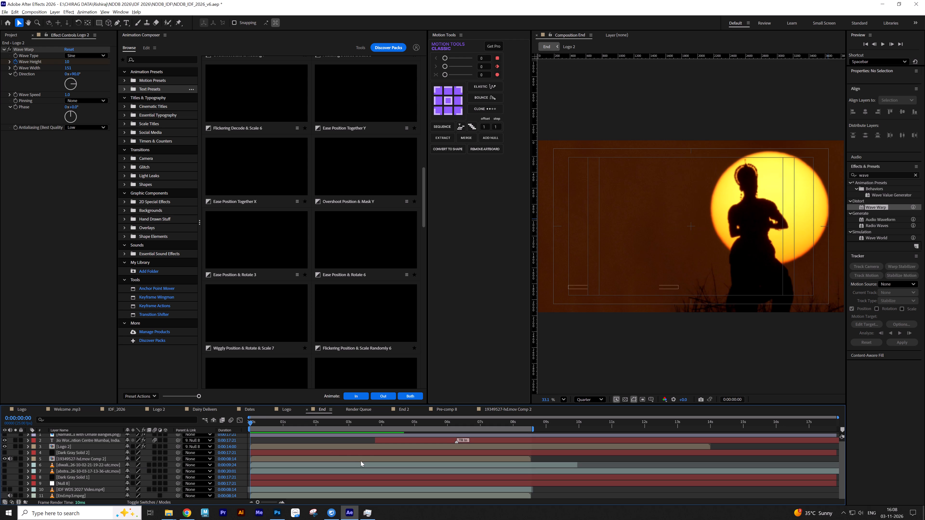
{"action": "scroll", "coordinate": [361, 461], "scroll_direction": "down", "scroll_amount": 3}
{"action": "key", "text": "space"}
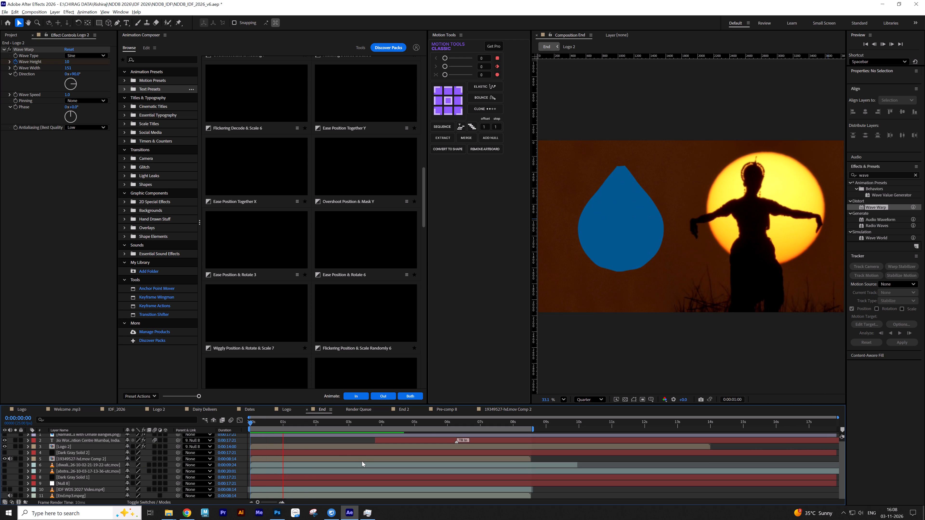
{"action": "key", "text": "space"}
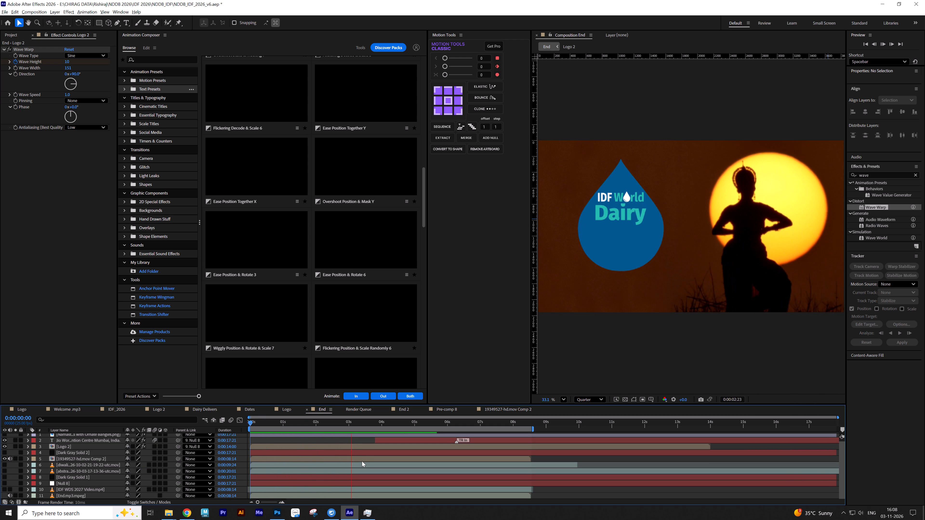
Shift the Logo 2 layer with its keyframes later to start at about 0:00:01:12, and play back the composition.
{"action": "left_click", "coordinate": [328, 447]}
{"action": "scroll", "coordinate": [340, 467], "scroll_direction": "up", "scroll_amount": 4}
{"action": "key", "text": "u"}
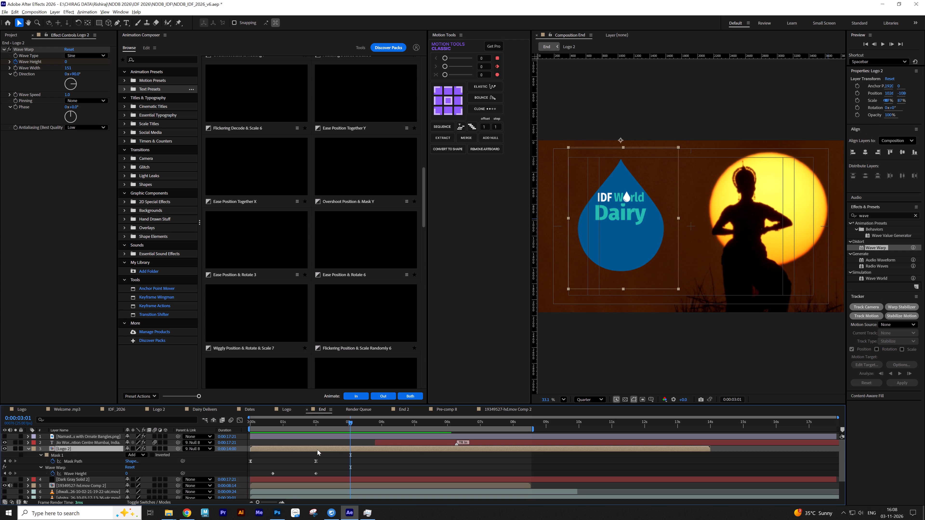
{"action": "left_click_drag", "start_coordinate": [333, 422], "coordinate": [317, 426]}
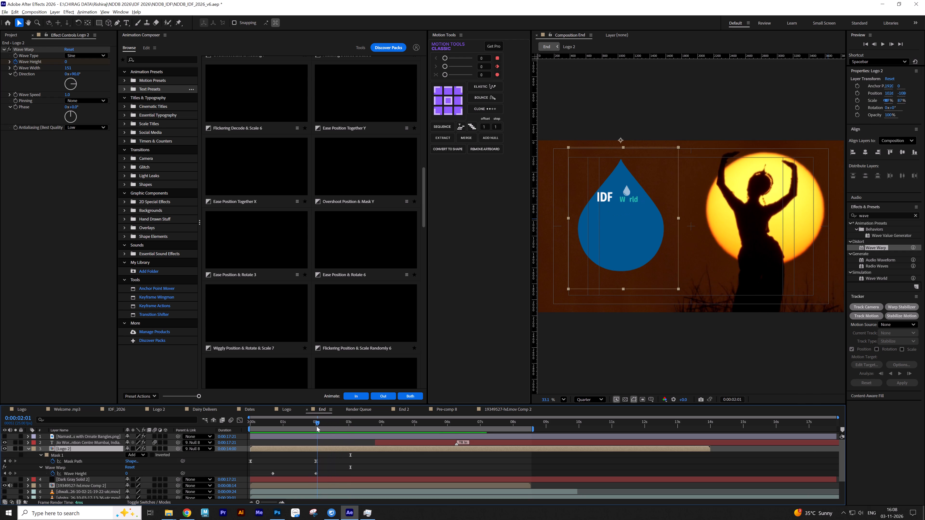
{"action": "left_click_drag", "start_coordinate": [317, 426], "coordinate": [293, 434]}
{"action": "left_click_drag", "start_coordinate": [310, 451], "coordinate": [355, 449]}
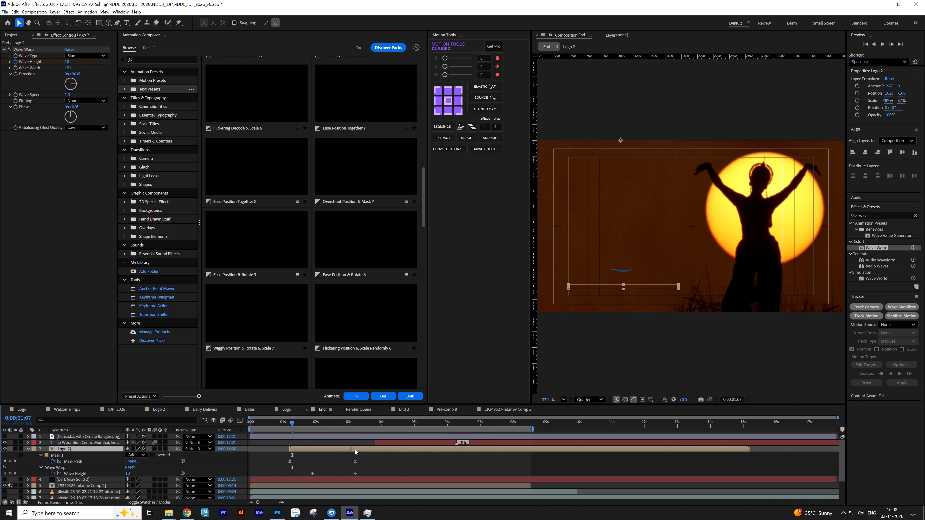
{"action": "left_click_drag", "start_coordinate": [355, 449], "coordinate": [358, 449]}
{"action": "key", "text": "space"}
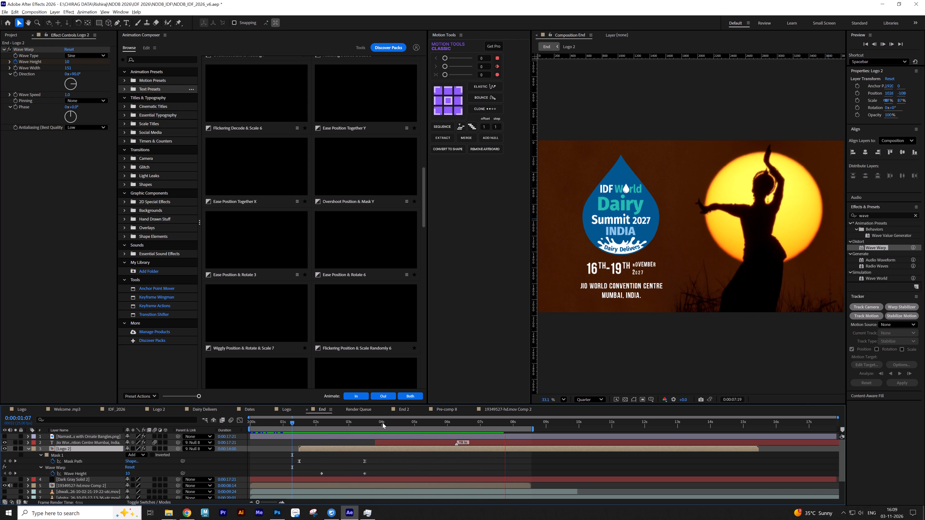
{"action": "key", "text": "space"}
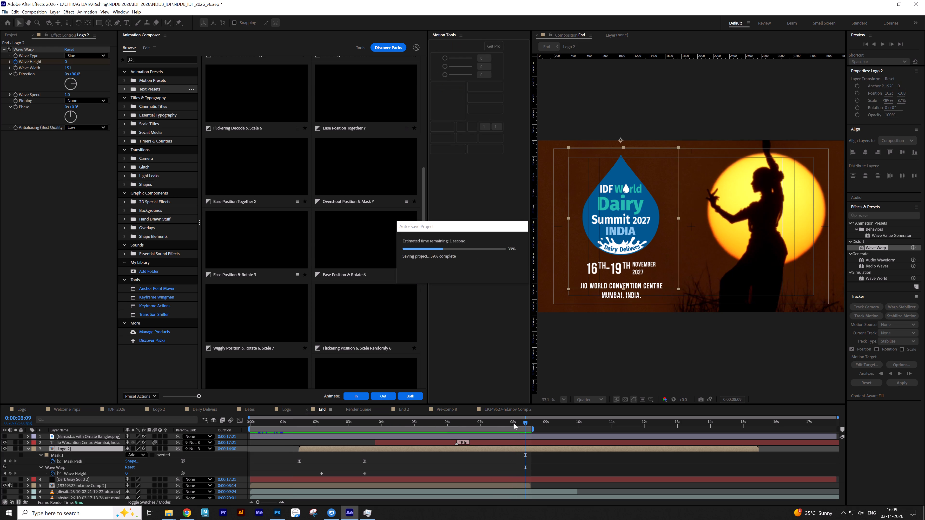
{"action": "scroll", "coordinate": [518, 433], "scroll_direction": "down", "scroll_amount": 6}
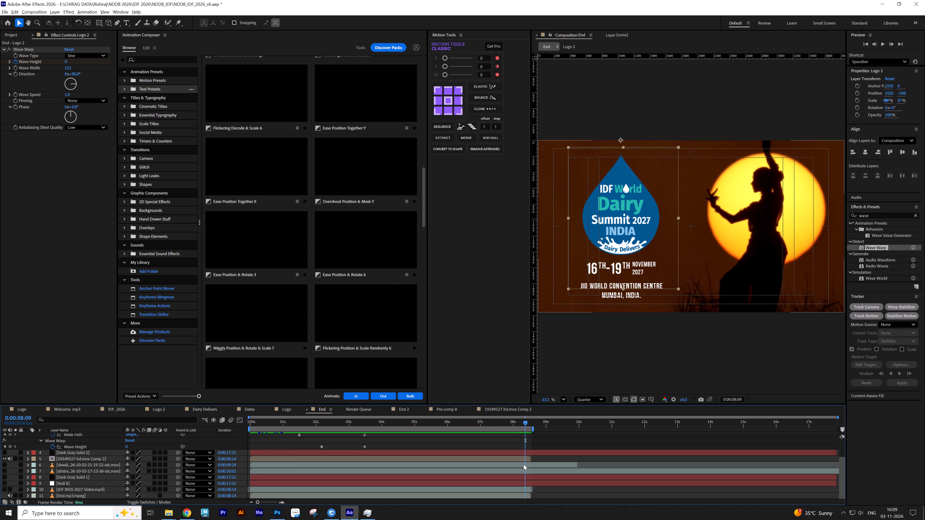
Check the opening, shift the Logo 2 layer earlier to start at about 0:00:00:24, and replay the composition.
{"action": "left_click_drag", "start_coordinate": [505, 422], "coordinate": [238, 421]}
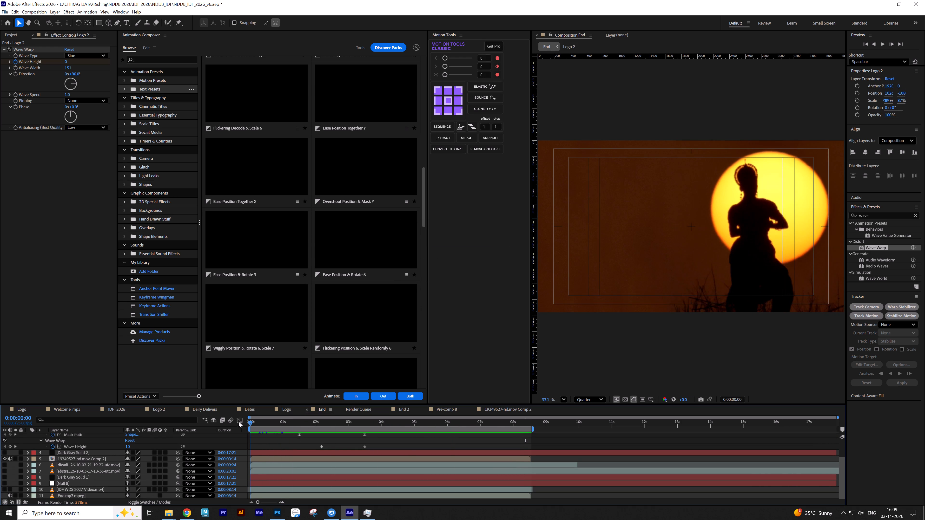
{"action": "left_click_drag", "start_coordinate": [238, 421], "coordinate": [240, 422]}
{"action": "key", "text": "space"}
{"action": "scroll", "coordinate": [377, 472], "scroll_direction": "up", "scroll_amount": 3}
{"action": "key", "text": "space"}
{"action": "left_click_drag", "start_coordinate": [370, 450], "coordinate": [358, 449]}
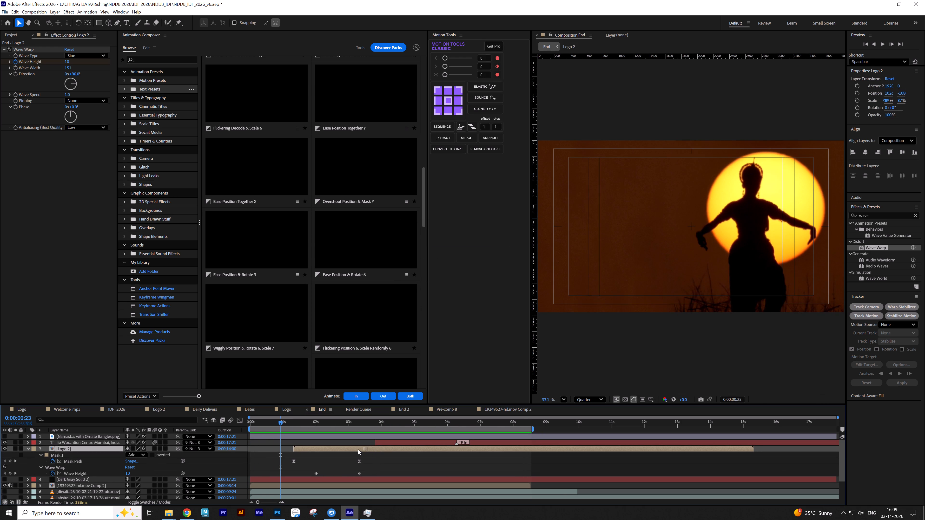
{"action": "left_click_drag", "start_coordinate": [358, 449], "coordinate": [351, 449]}
{"action": "key", "text": "space"}
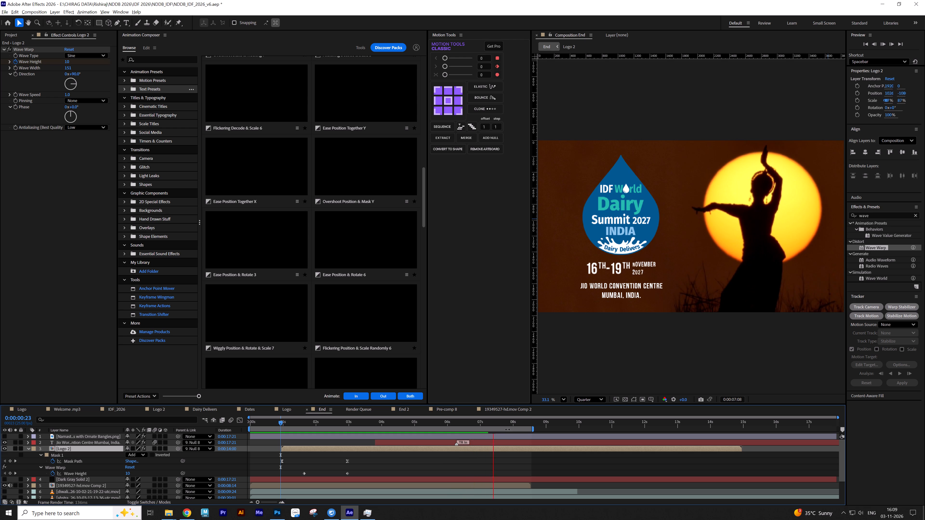
{"action": "key", "text": "space"}
Move the playhead to 0:00:08:10, deselect all layers and save the project.
{"action": "left_click", "coordinate": [526, 420]}
{"action": "left_click", "coordinate": [524, 453]}
{"action": "key", "text": "ctrl+s"}
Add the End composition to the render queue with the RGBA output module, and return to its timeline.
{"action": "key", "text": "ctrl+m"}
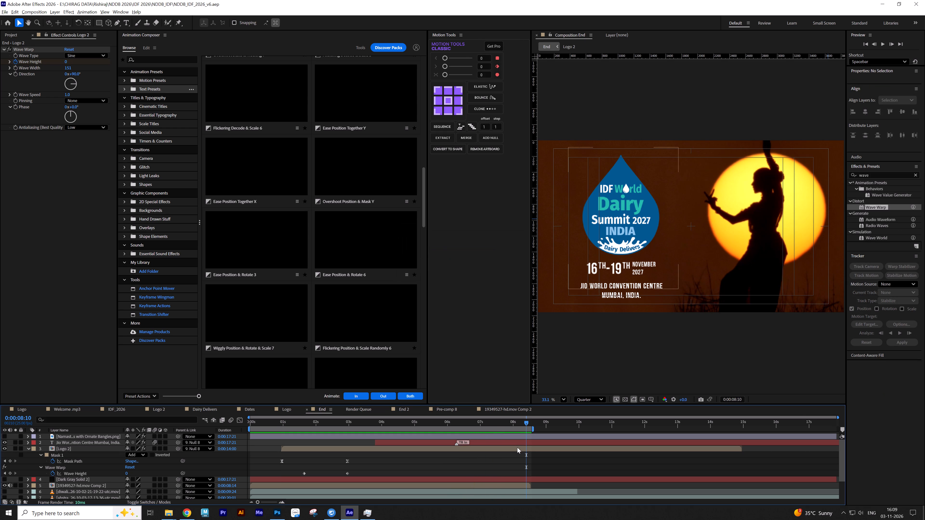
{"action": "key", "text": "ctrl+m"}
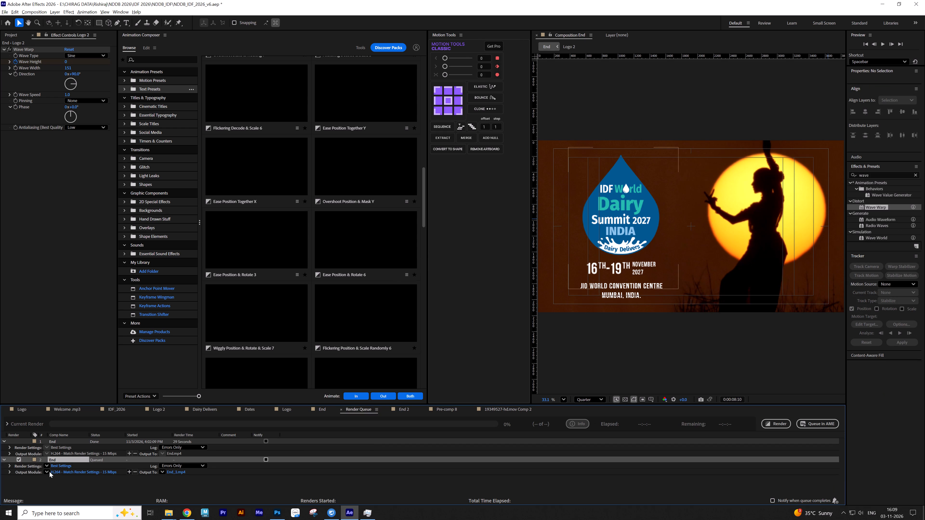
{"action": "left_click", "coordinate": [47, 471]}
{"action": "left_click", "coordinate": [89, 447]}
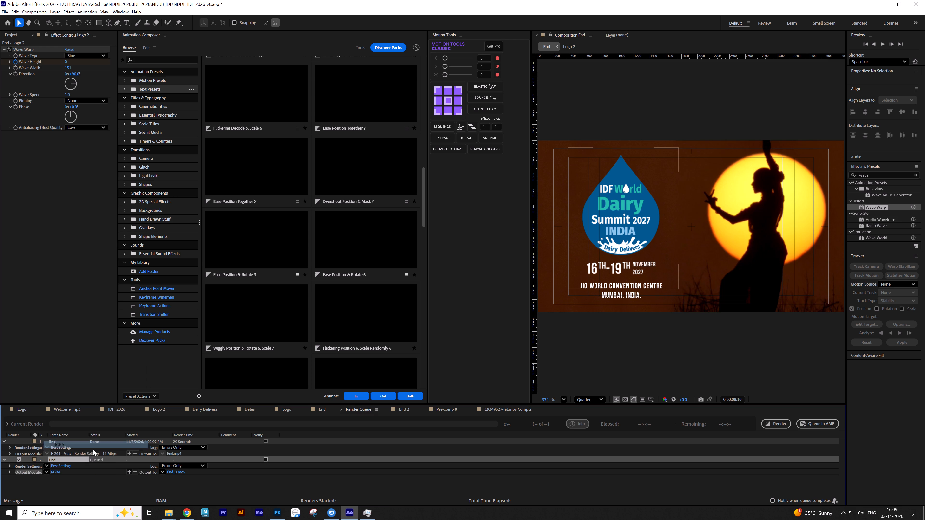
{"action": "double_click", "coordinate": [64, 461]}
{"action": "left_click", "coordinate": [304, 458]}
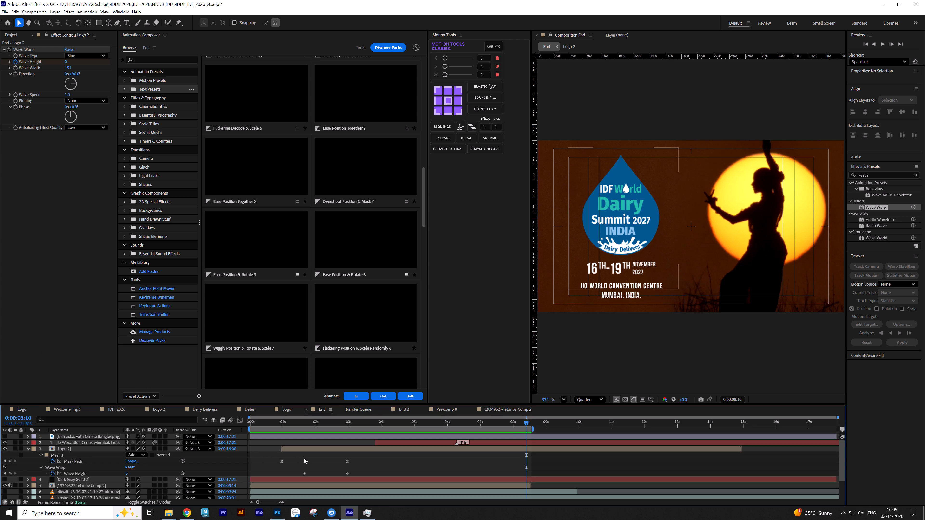
On Logo 2's Wave Warp, set Wave Height to 74 at the 0:00:01:16 keyframe and Wave Width to 260.
{"action": "type", "text": "jjj"}
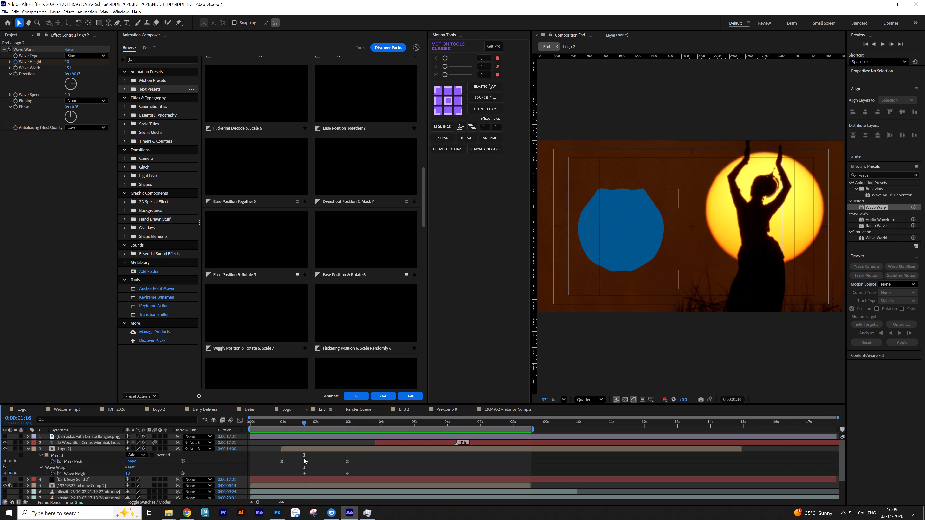
{"action": "left_click_drag", "start_coordinate": [68, 62], "coordinate": [73, 61]}
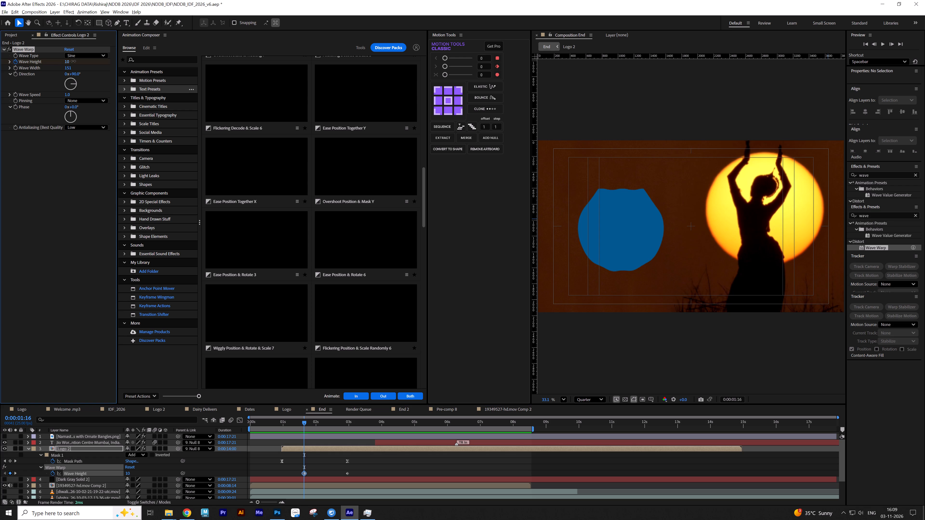
{"action": "left_click_drag", "start_coordinate": [73, 61], "coordinate": [91, 61]}
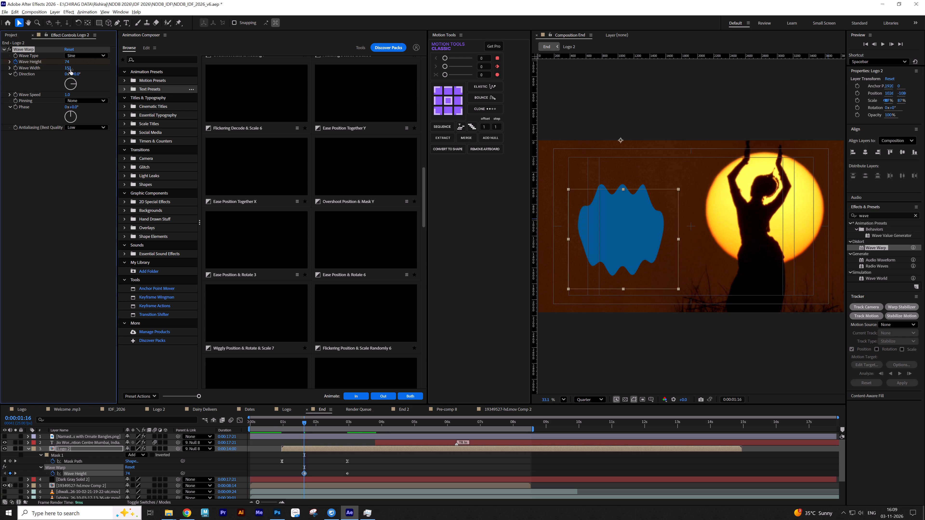
{"action": "left_click_drag", "start_coordinate": [70, 69], "coordinate": [816, 170]}
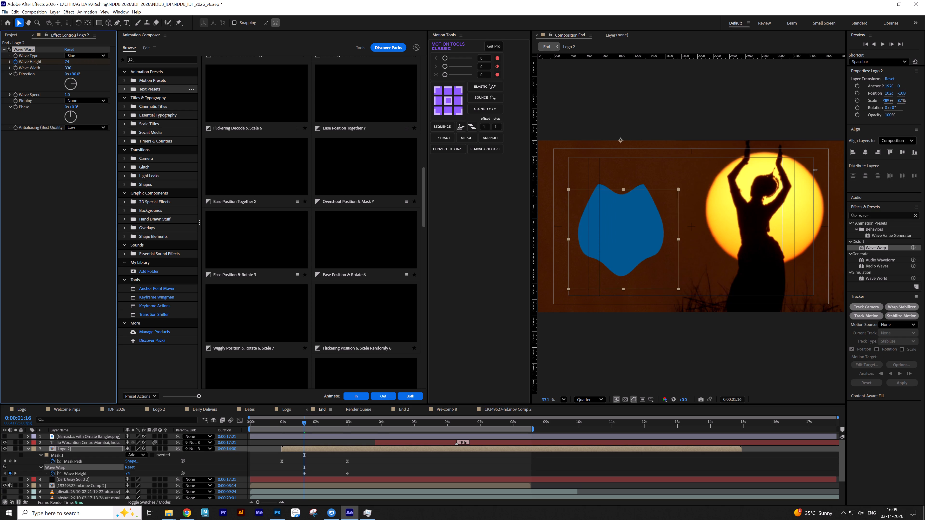
{"action": "left_click_drag", "start_coordinate": [816, 170], "coordinate": [559, 165]}
Play back the drop's wavy reveal from about 0:00:00:21 and save the project.
{"action": "key", "text": "space"}
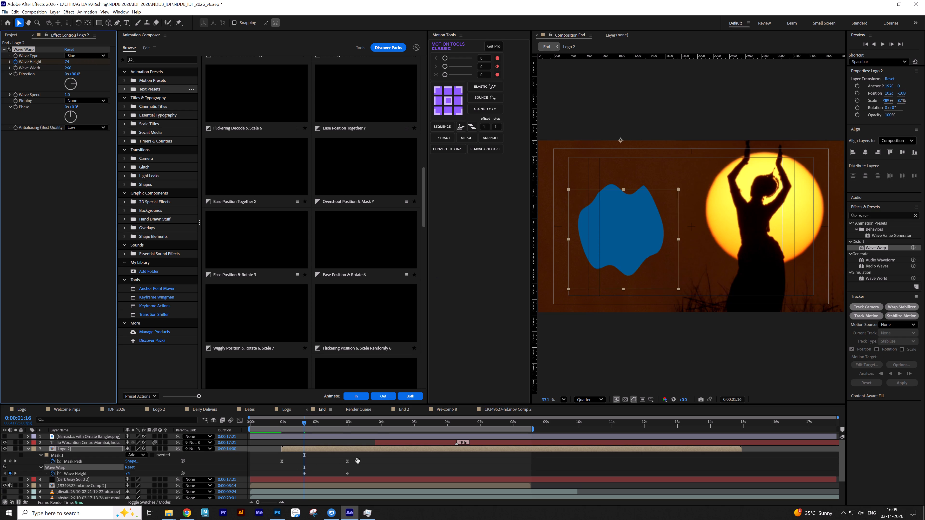
{"action": "key", "text": "space"}
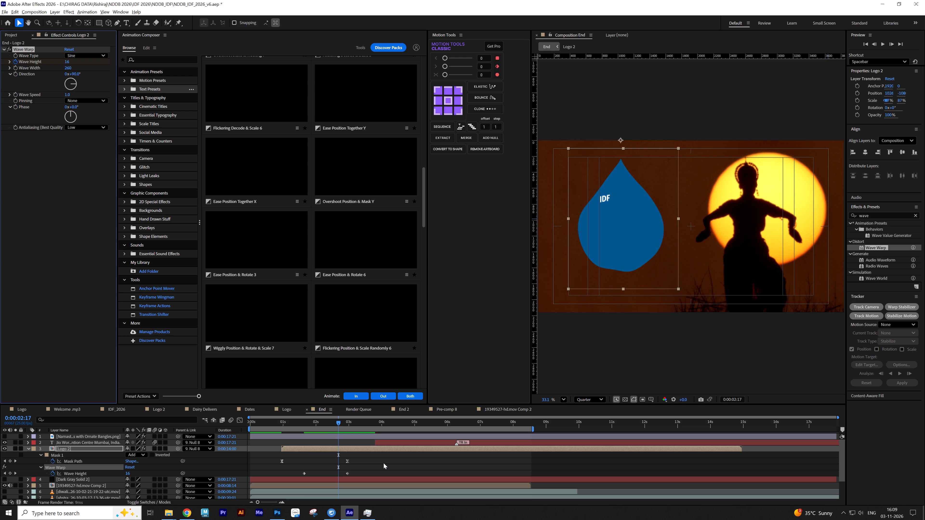
{"action": "left_click", "coordinate": [278, 421]}
{"action": "key", "text": "space"}
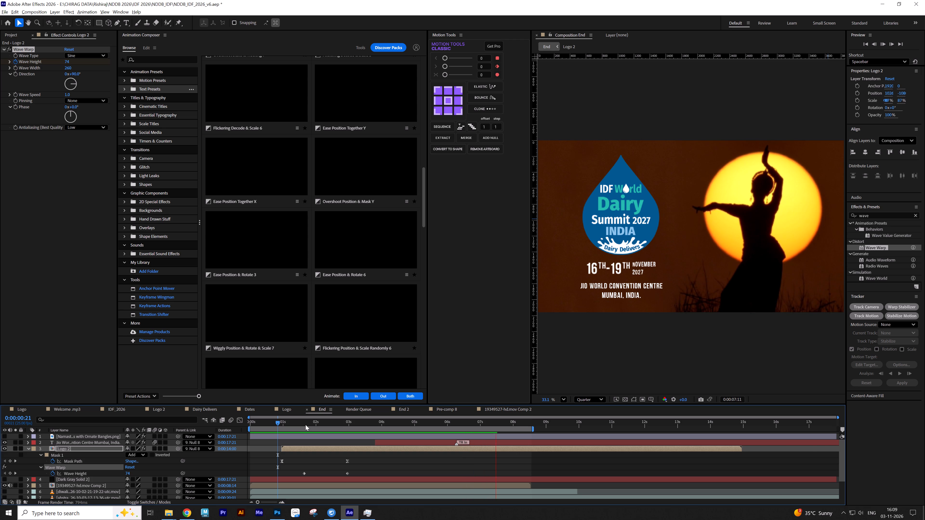
{"action": "key", "text": "space"}
{"action": "key", "text": "ctrl+s"}
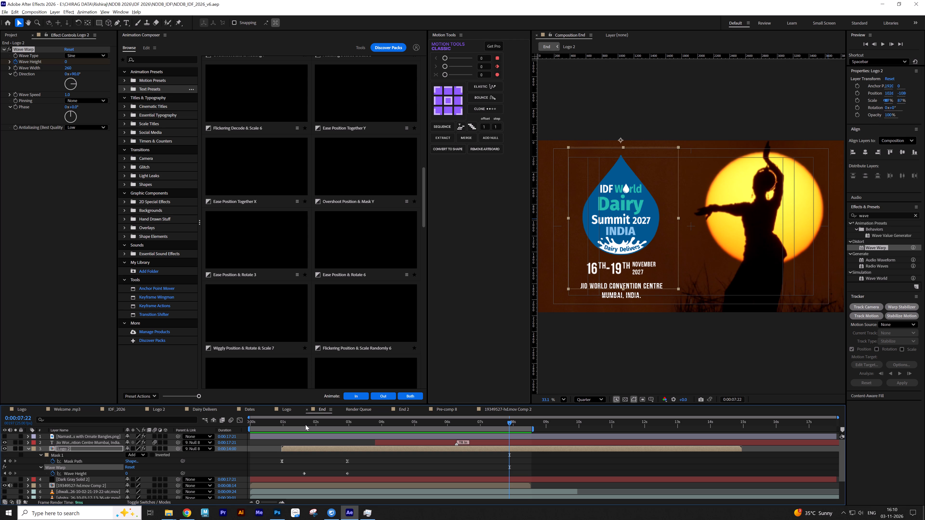
Replay the End composition from 0:00:00:00 to check the complete animation.
{"action": "key", "text": "Home"}
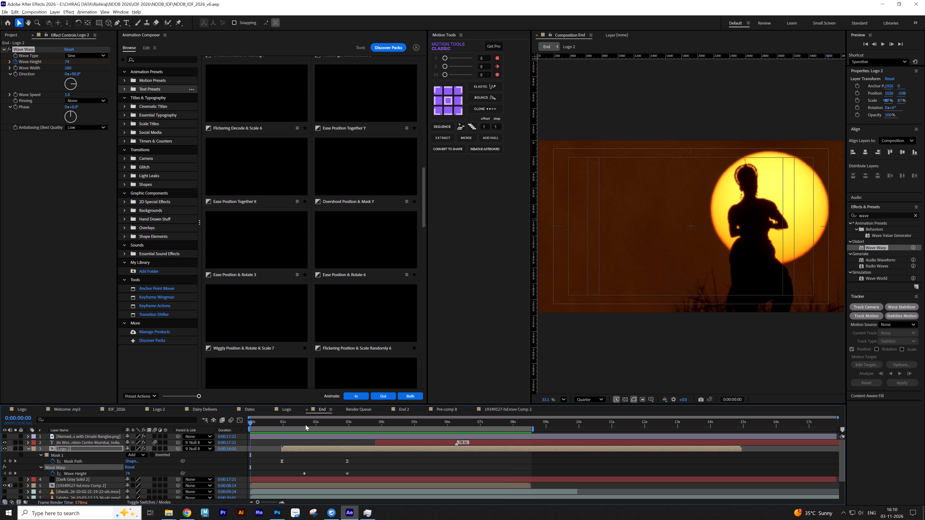
{"action": "key", "text": "space"}
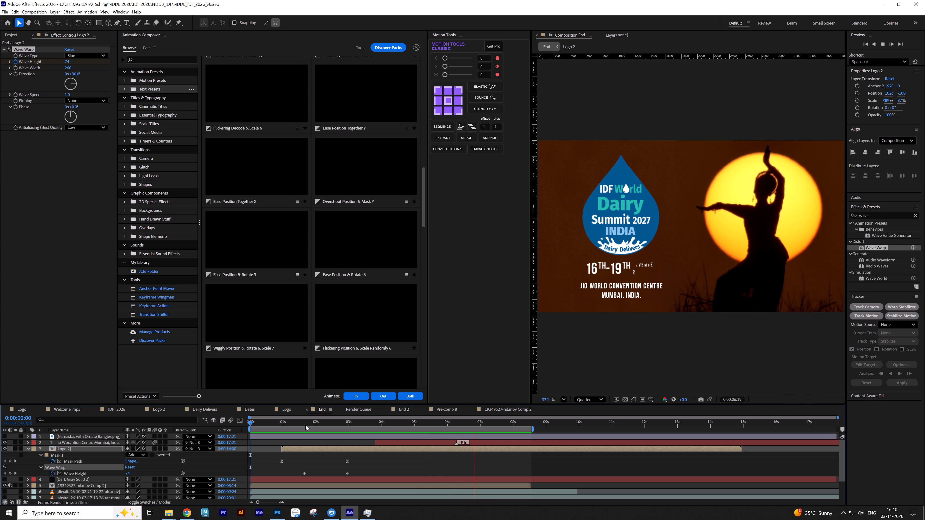
{"action": "key", "text": "space"}
Add the End composition to the render queue again and delete the older queue items, keeping only the new one.
{"action": "key", "text": "ctrl+m"}
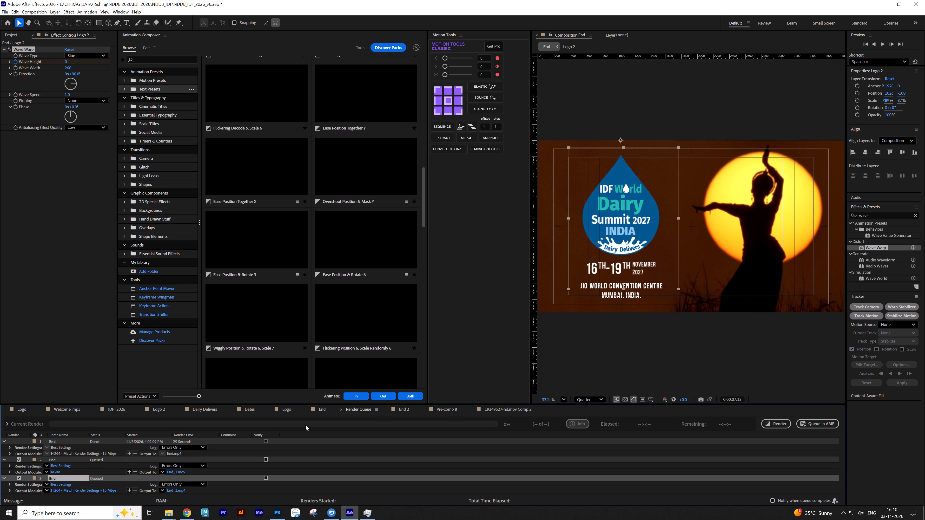
{"action": "key", "text": "ctrl+a"}
{"action": "left_click", "coordinate": [70, 480], "text": "ctrl"}
{"action": "key", "text": "Delete"}
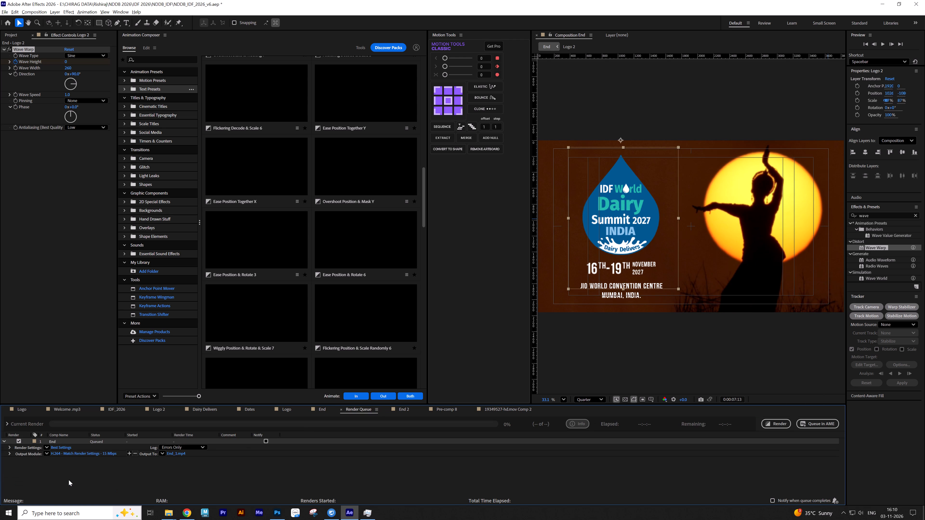
Set the queued End render's output module to 422 and its output file to End.mov in the Out folder, allowing replacement.
{"action": "left_click", "coordinate": [46, 453]}
{"action": "left_click", "coordinate": [100, 347]}
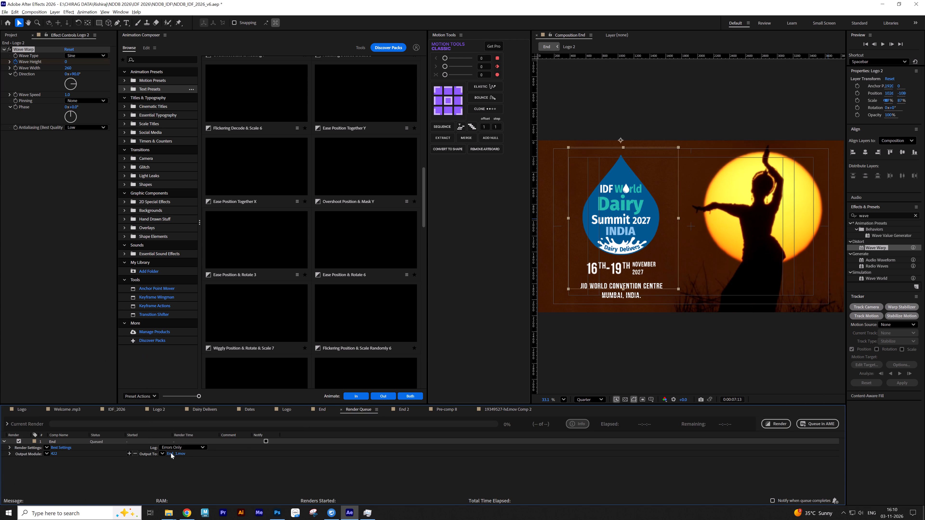
{"action": "left_click", "coordinate": [171, 457]}
{"action": "left_click", "coordinate": [171, 455]}
{"action": "double_click", "coordinate": [167, 58]}
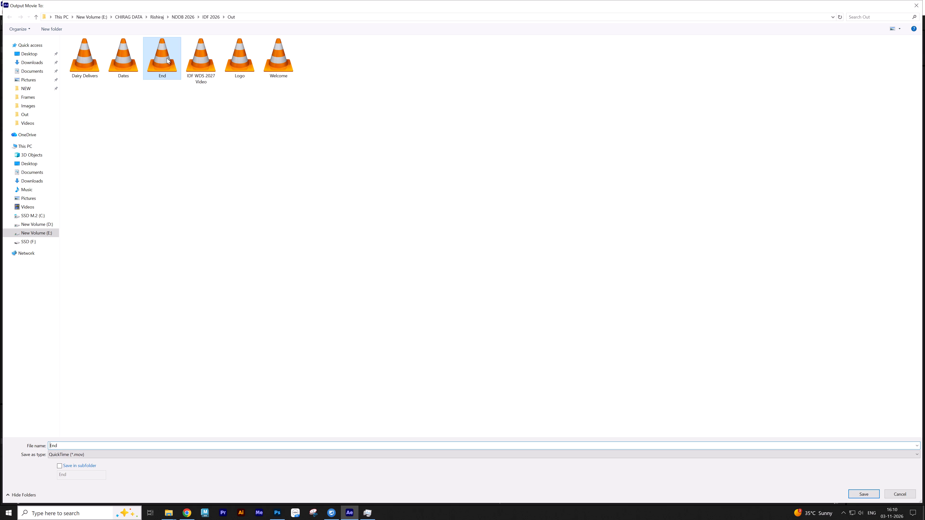
{"action": "left_click", "coordinate": [487, 282]}
{"action": "left_click", "coordinate": [493, 282]}
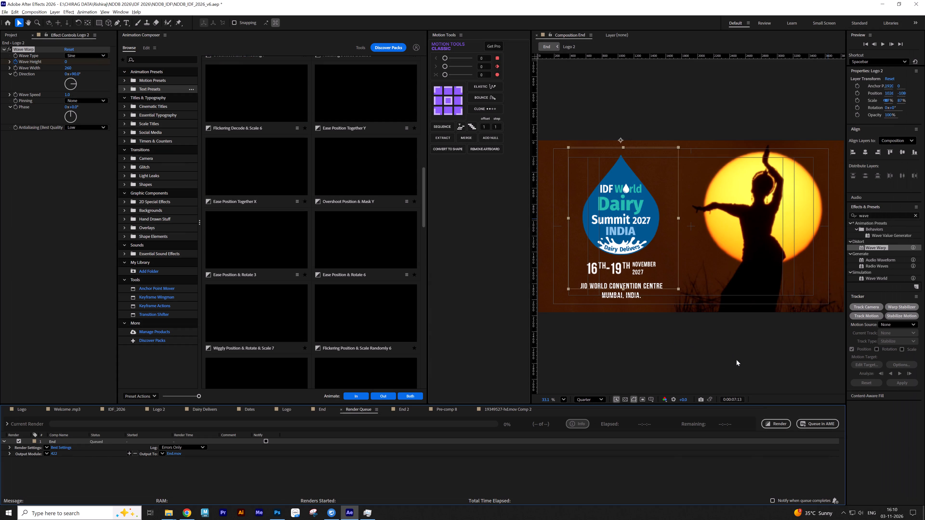
Start rendering the End composition, accepting the overwrite of the existing End.mov.
{"action": "left_click", "coordinate": [770, 422]}
{"action": "left_click", "coordinate": [501, 282]}
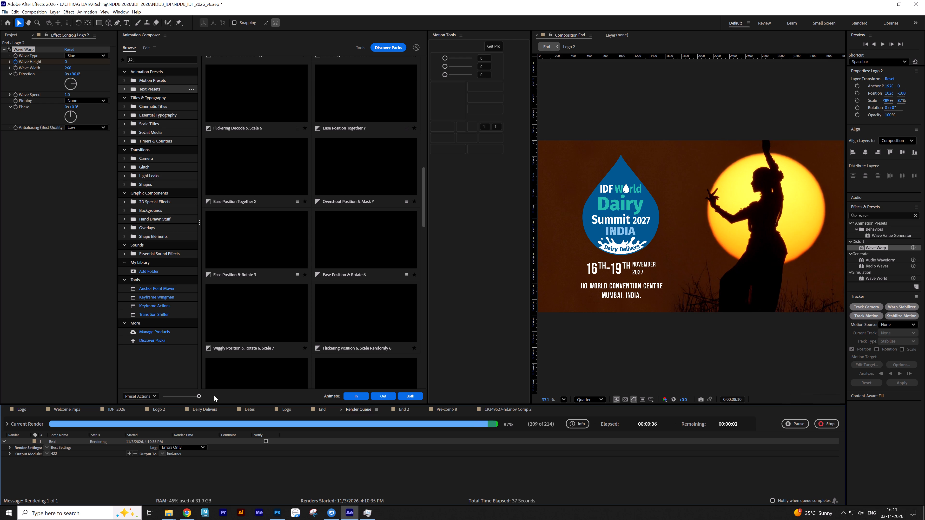
Return to the End timeline after the render, collapse the Logo 2 layer's properties and save the project.
{"action": "left_click", "coordinate": [587, 357]}
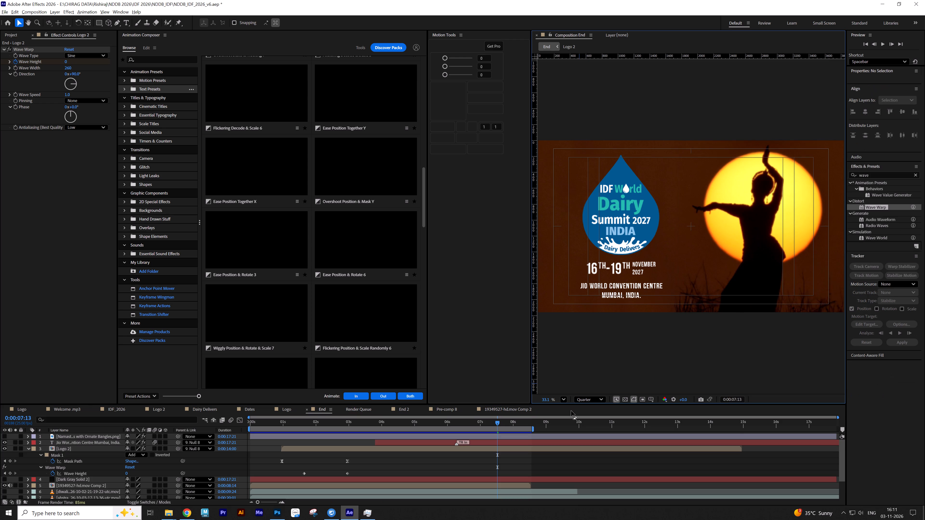
{"action": "left_click", "coordinate": [554, 460]}
{"action": "key", "text": "ctrl+s"}
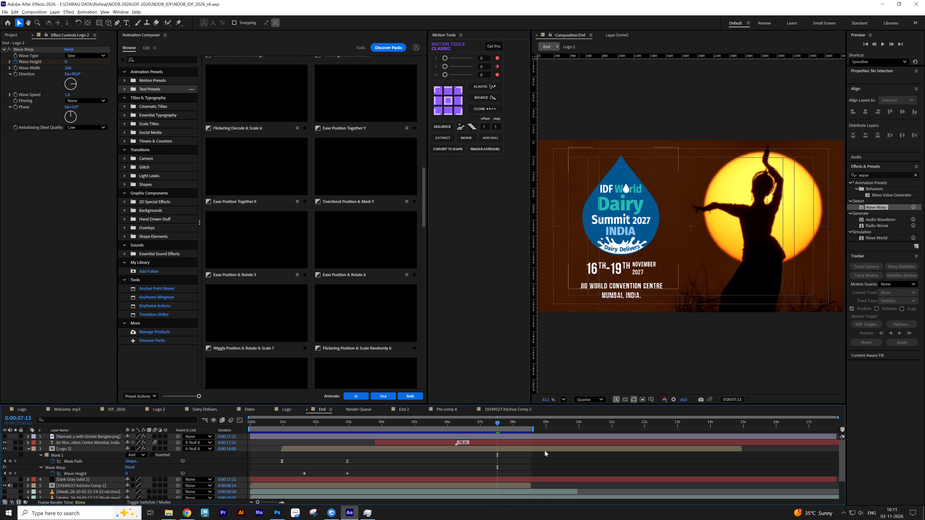
{"action": "left_click", "coordinate": [340, 461]}
{"action": "type", "text": "ss"}
{"action": "key", "text": "ctrl+s"}
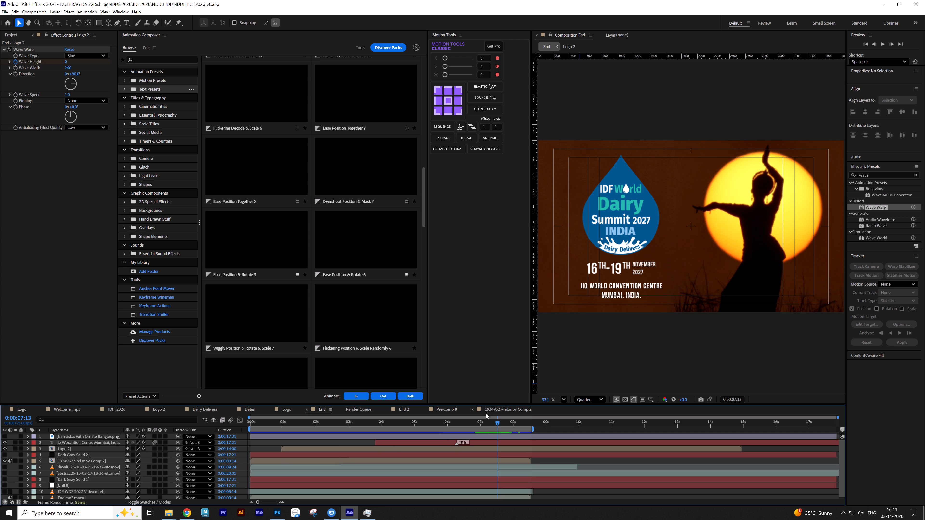
{"action": "key", "text": "s"}
{"action": "key", "text": "s"}
{"action": "key", "text": "ctrl+s"}
Switch to Chrome and open wetransfer.com in a new tab.
{"action": "left_click", "coordinate": [183, 514]}
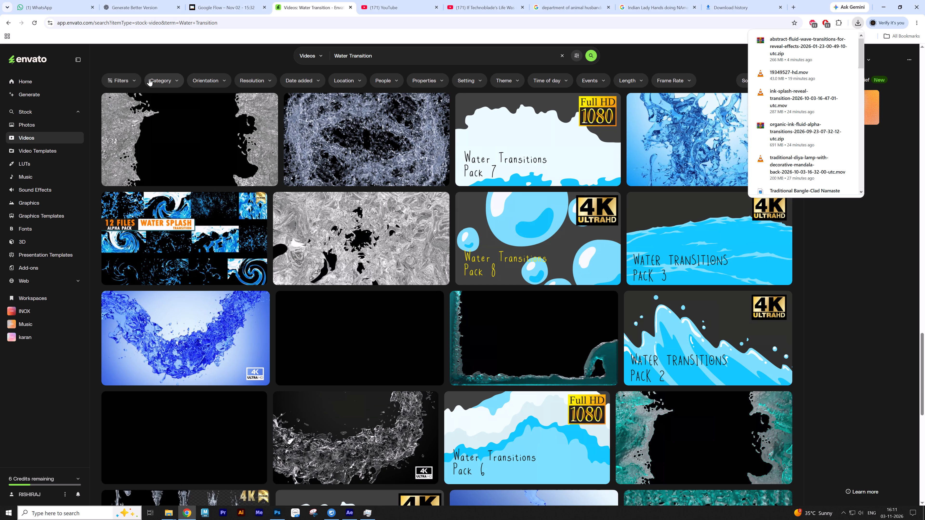
{"action": "left_click", "coordinate": [756, 0]}
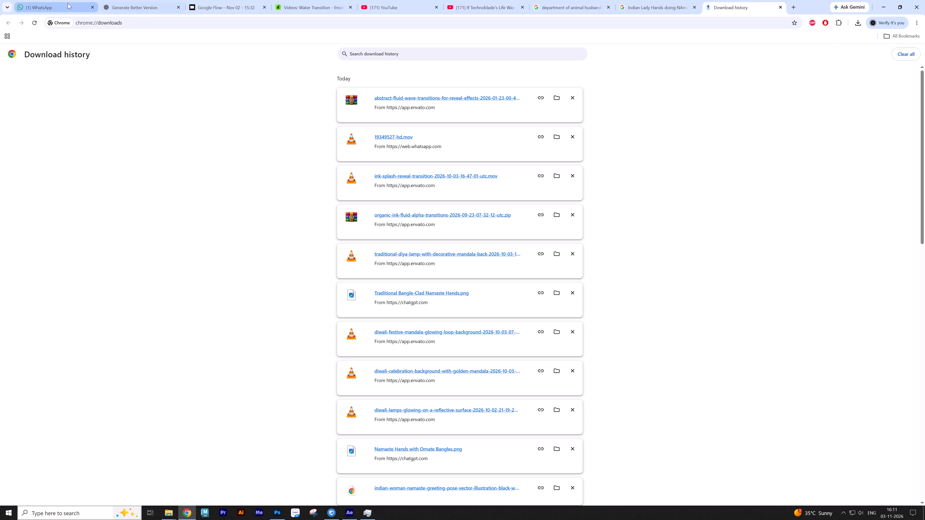
{"action": "left_click", "coordinate": [803, 0]}
{"action": "left_click", "coordinate": [797, 5]}
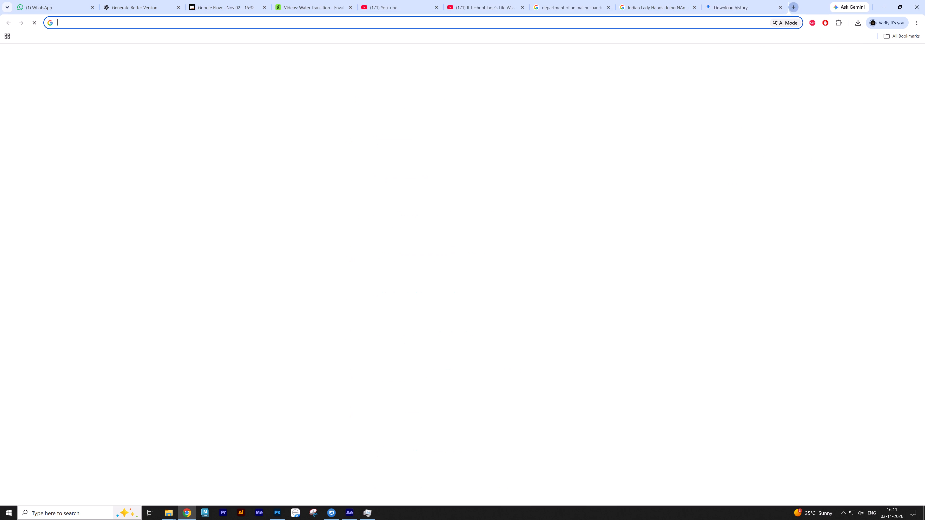
{"action": "left_click", "coordinate": [715, 23]}
{"action": "key", "text": "w"}
{"action": "key", "text": "e"}
{"action": "left_click", "coordinate": [133, 35]}
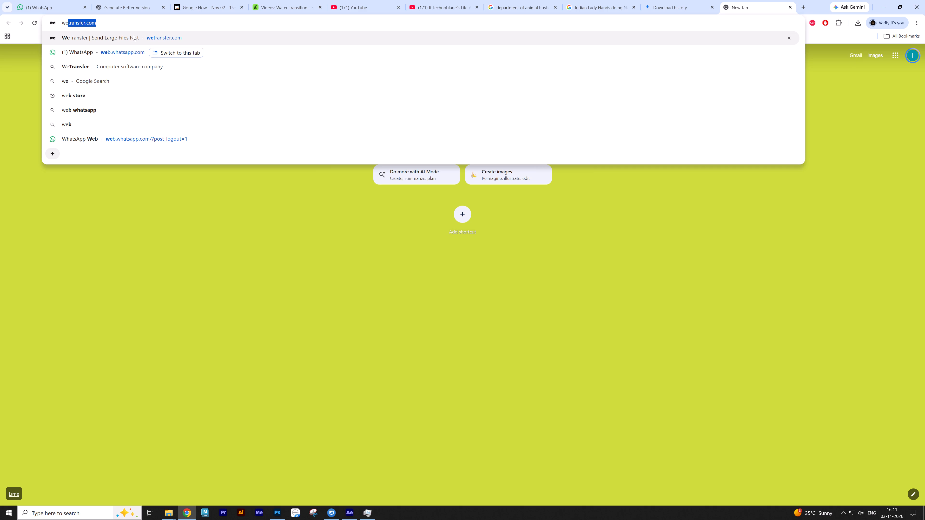
Close the YouTube, Google search, download history, Envato and Google Flow tabs, keeping WhatsApp, Generate Better Version and WeTransfer open.
{"action": "middle_click", "coordinate": [355, 0]}
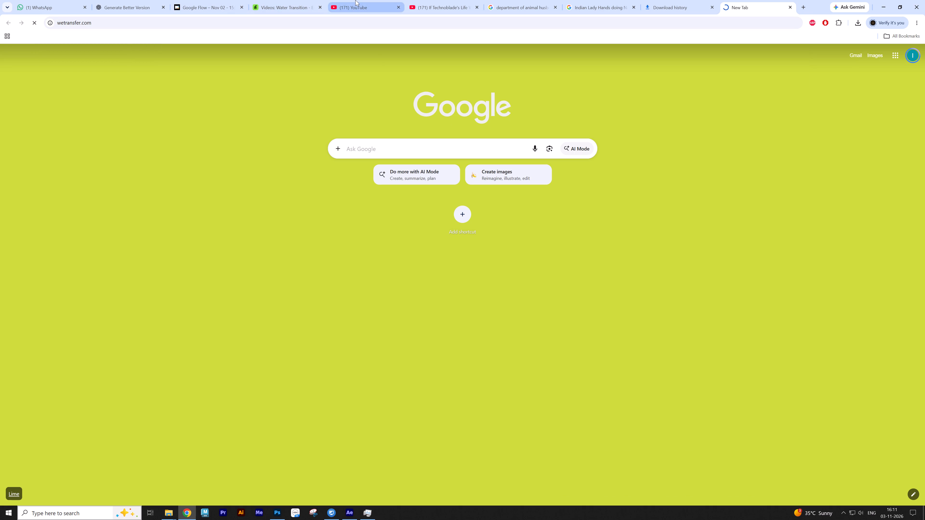
{"action": "middle_click", "coordinate": [355, 0]}
{"action": "middle_click", "coordinate": [355, 0]}
{"action": "middle_click", "coordinate": [355, 0]}
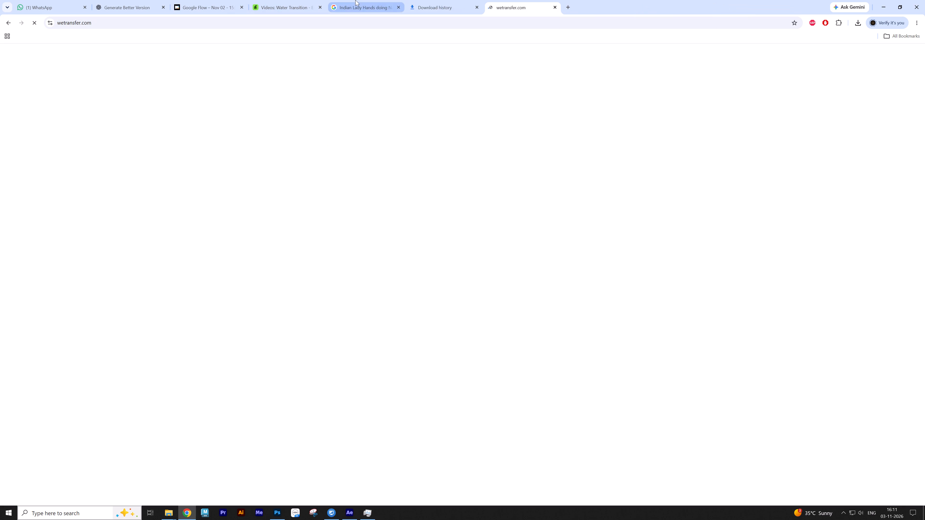
{"action": "middle_click", "coordinate": [355, 0]}
{"action": "middle_click", "coordinate": [286, 0]}
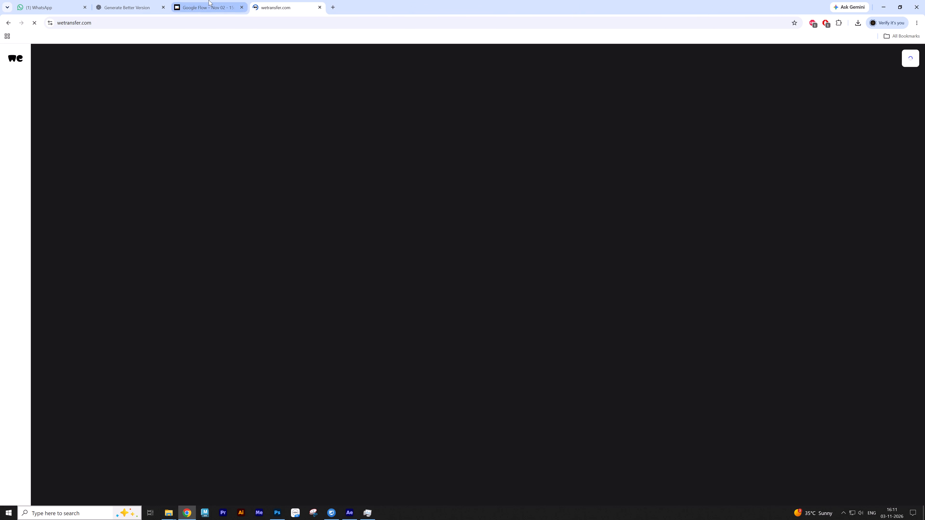
{"action": "middle_click", "coordinate": [209, 0]}
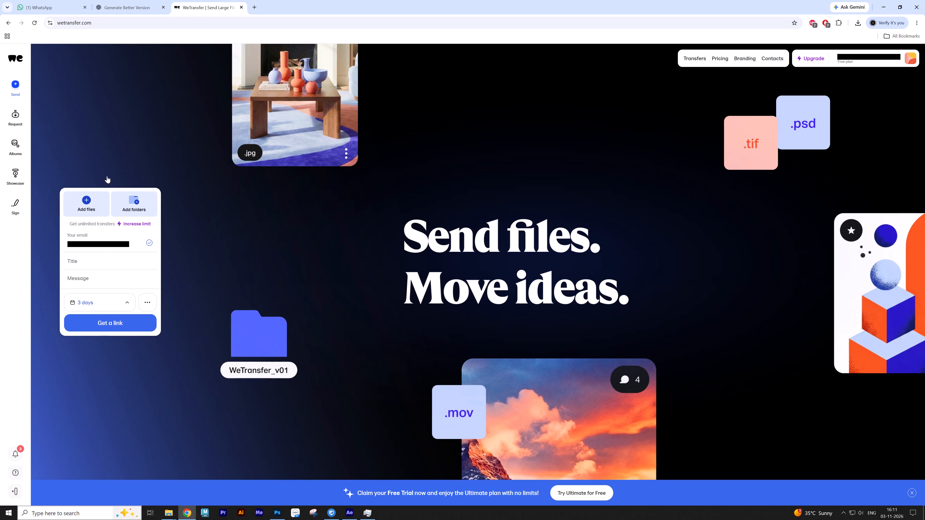
Upload the VLC-icon End video from the IDF 2026 Out folder as a link transfer and copy its share link.
{"action": "left_click", "coordinate": [88, 204]}
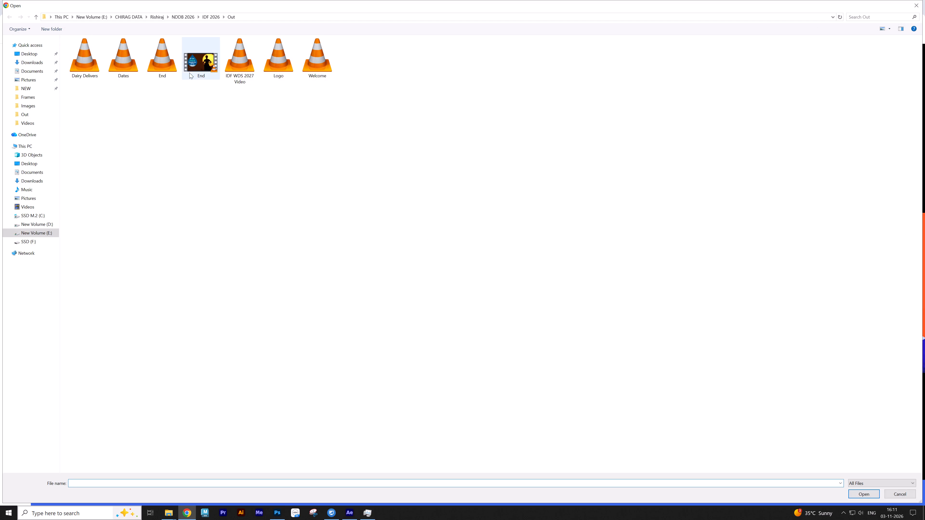
{"action": "double_click", "coordinate": [162, 59]}
{"action": "left_click", "coordinate": [118, 319]}
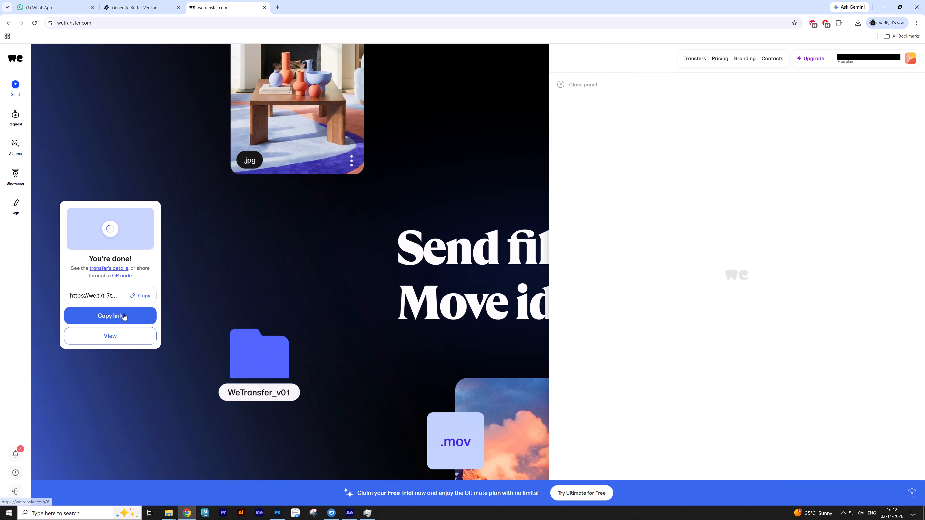
{"action": "left_click", "coordinate": [124, 314]}
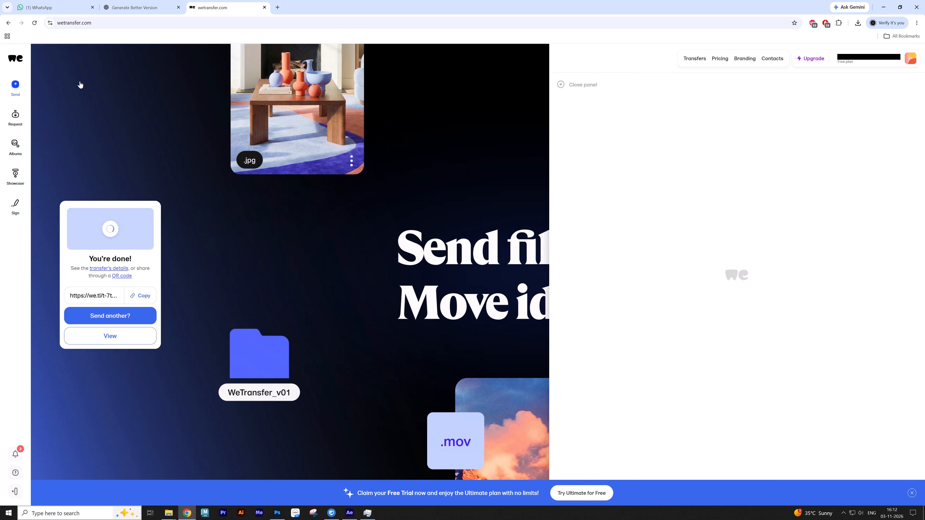